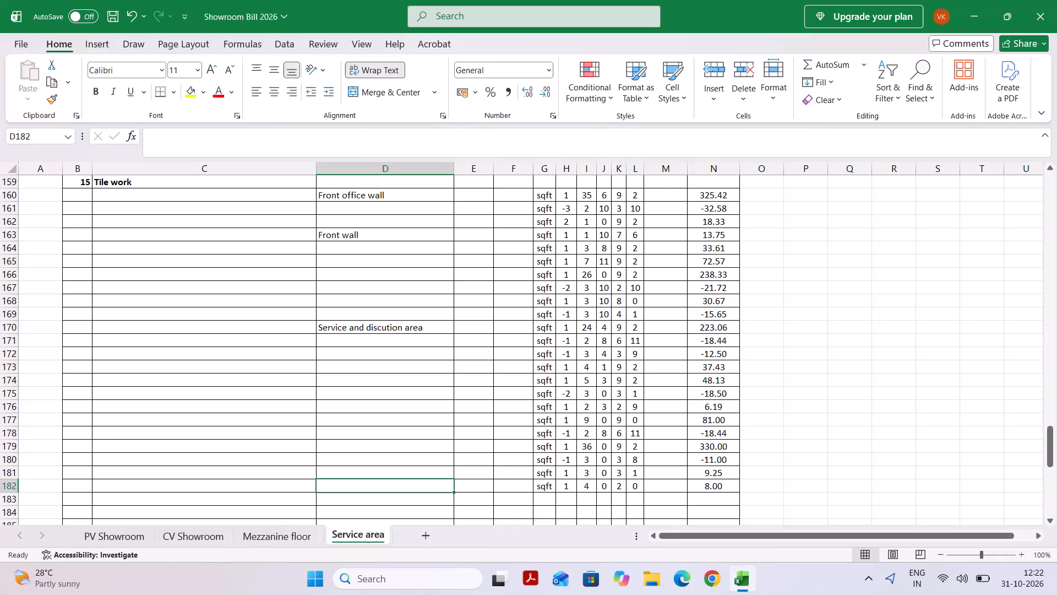
Open the north lakhimpur Venders workbook from the D: drive's Adeez Designs Office > Ashok Motor > North Lakhimpur bill folder.
click(409, 495)
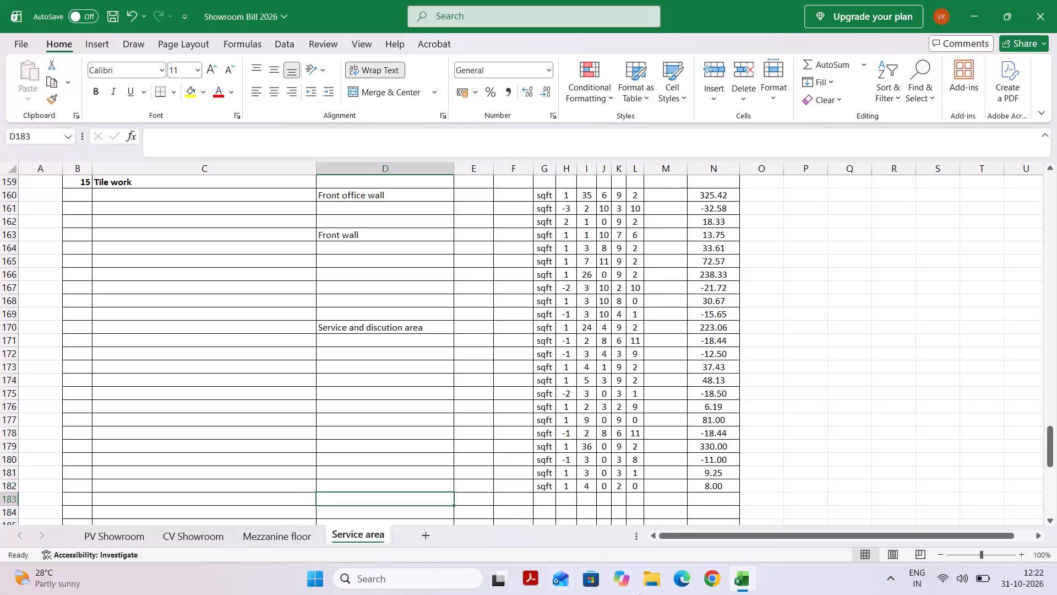
click(663, 574)
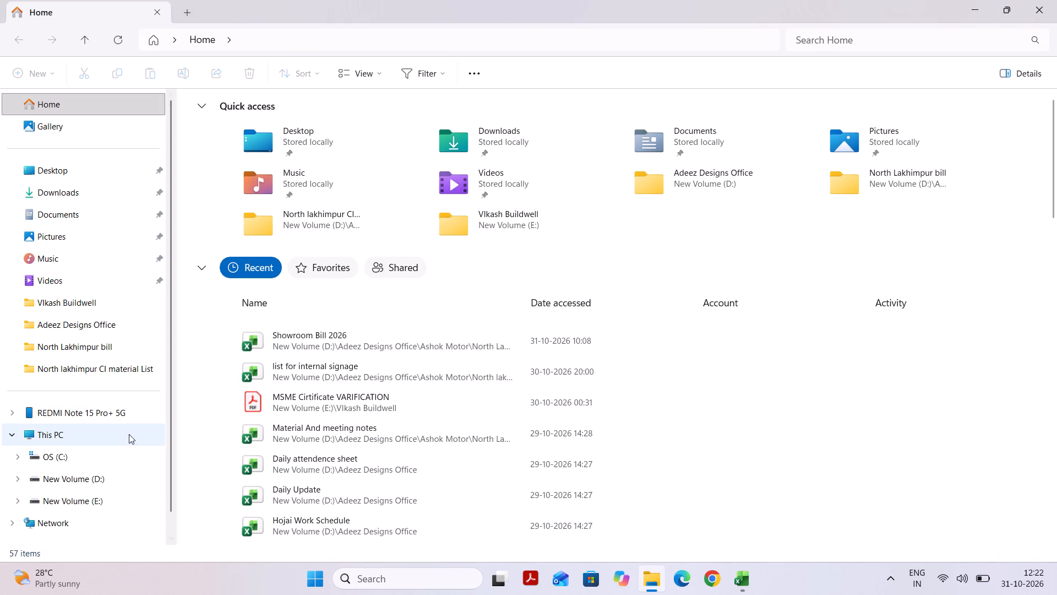
click(94, 482)
double_click(382, 115)
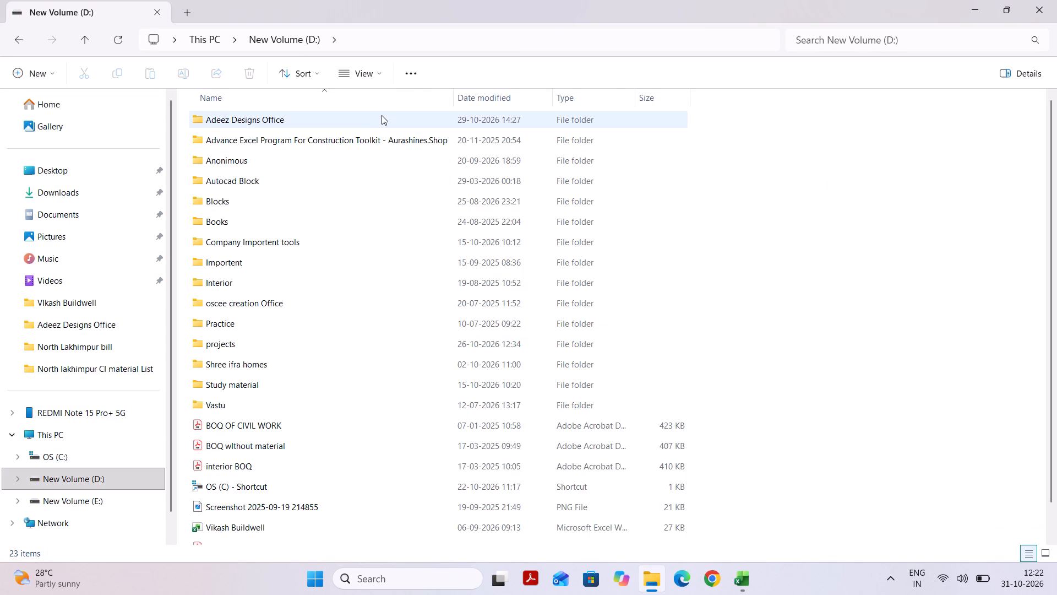
double_click(335, 117)
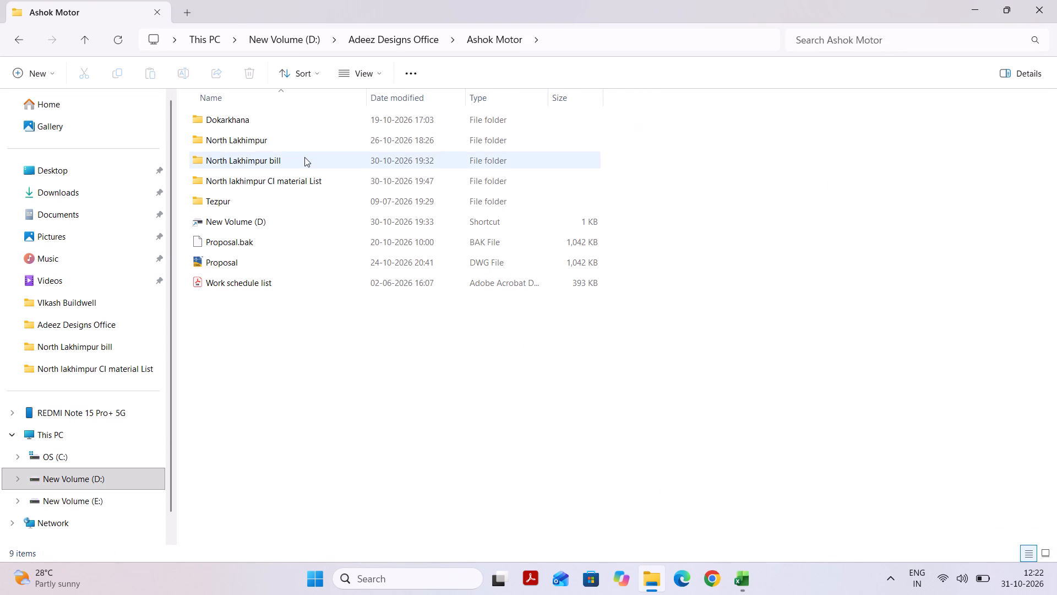
double_click(304, 157)
click(299, 224)
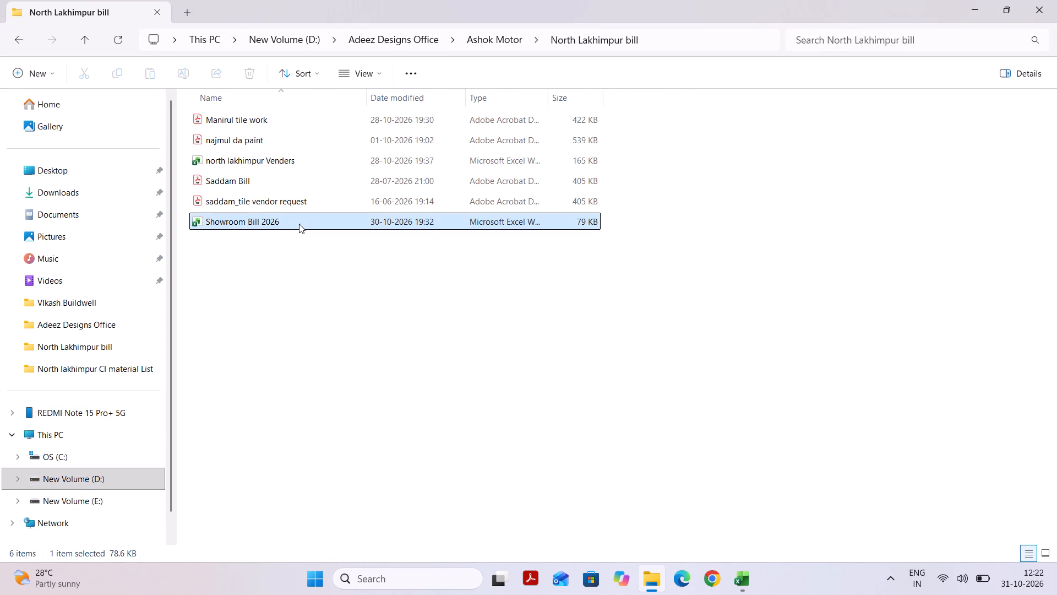
triple_click(302, 157)
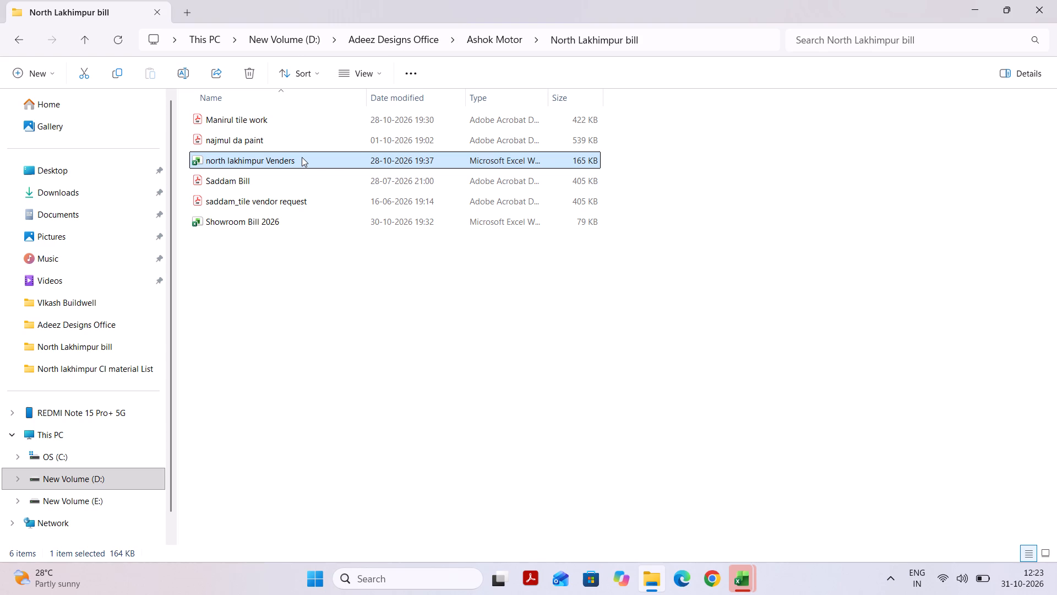
double_click(324, 158)
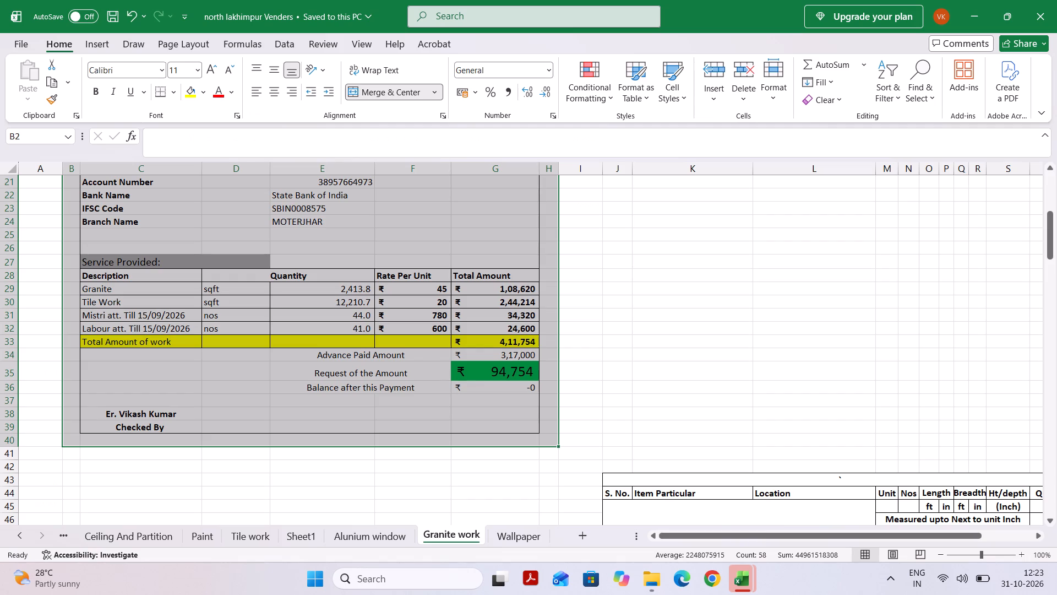
Look through the measurement table on the Granite work sheet for the Service area tile entries.
scroll(568, 430, down, 3)
scroll(568, 430, left, 2)
scroll(568, 430, down, 4)
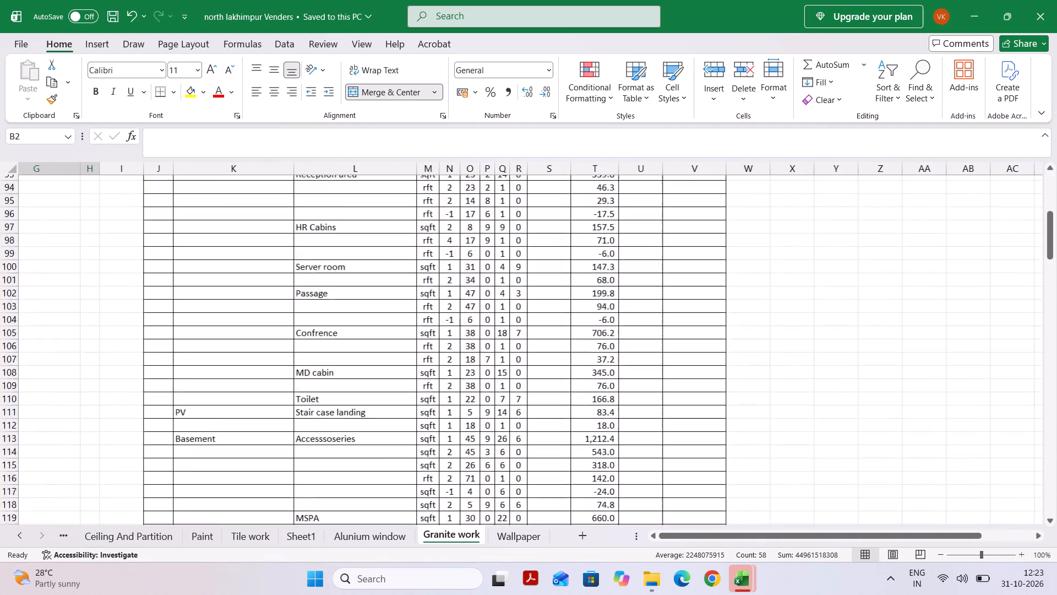
scroll(568, 430, down, 1)
scroll(568, 430, up, 1)
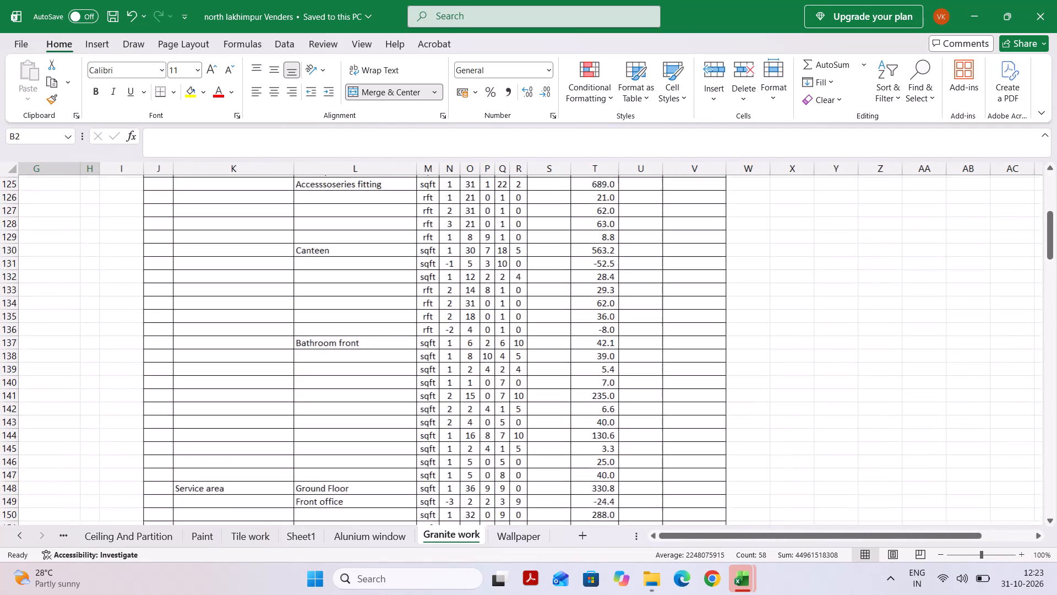
scroll(568, 430, up, 2)
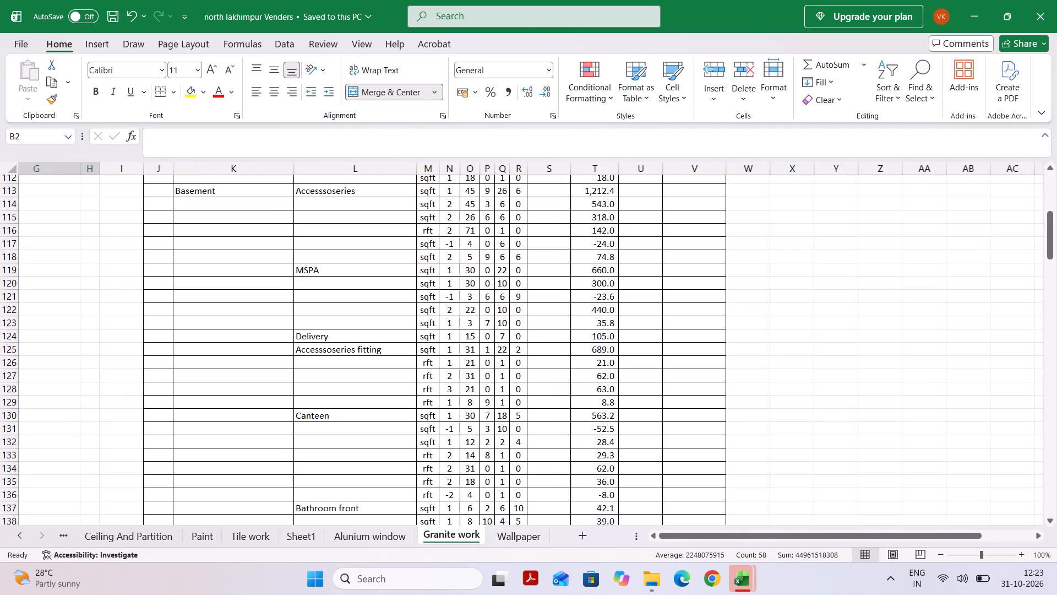
scroll(568, 430, up, 1)
scroll(568, 430, down, 1)
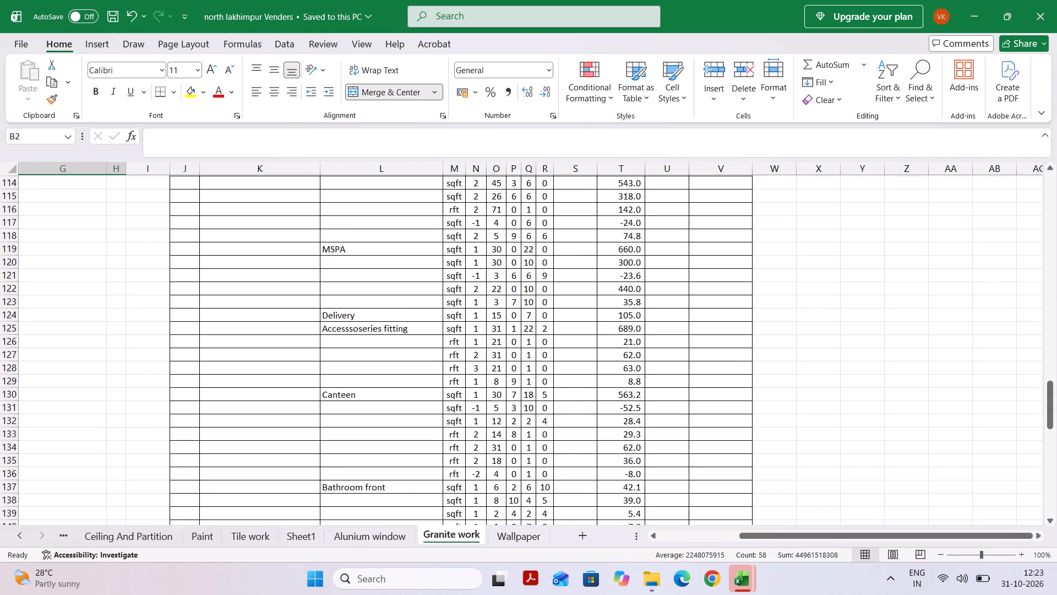
scroll(568, 430, down, 4)
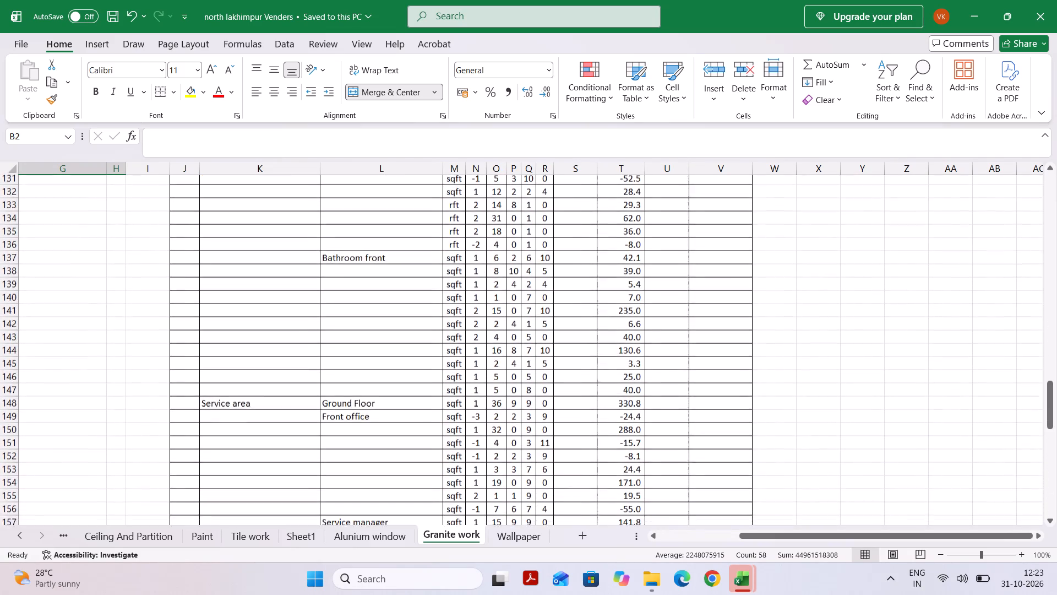
scroll(568, 430, down, 1)
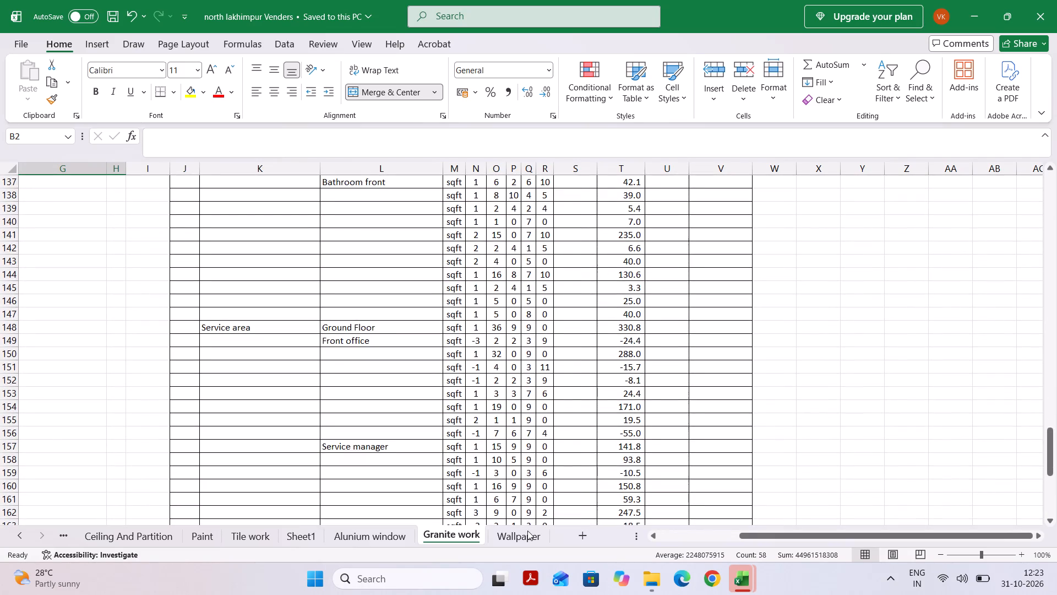
scroll(539, 416, down, 1)
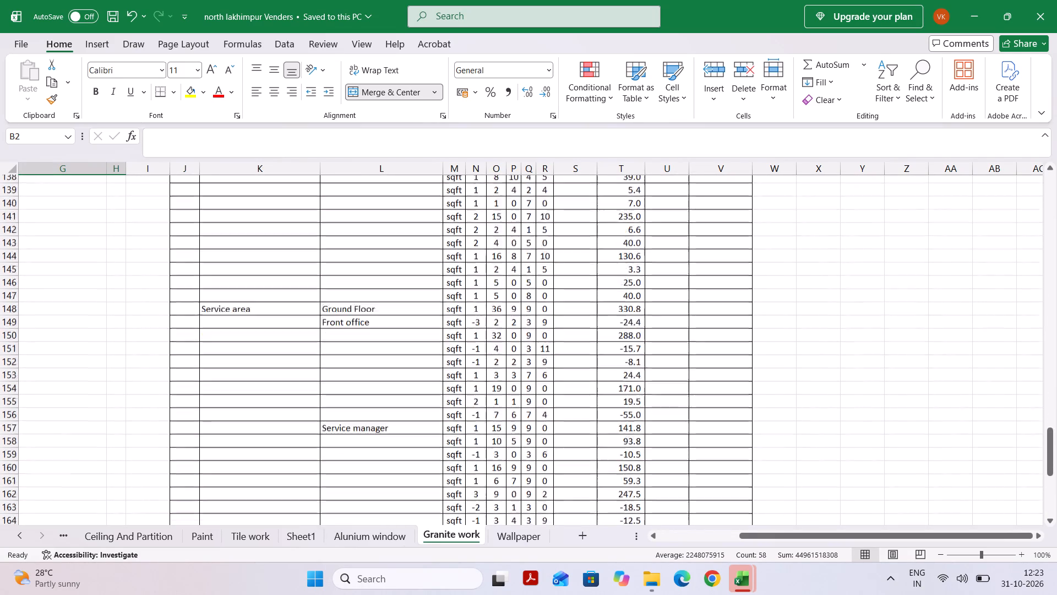
scroll(539, 416, down, 1)
Check the sum of the Service area tile quantities in T148:T178, from Ground Floor to Guard room.
drag(618, 235, 594, 532)
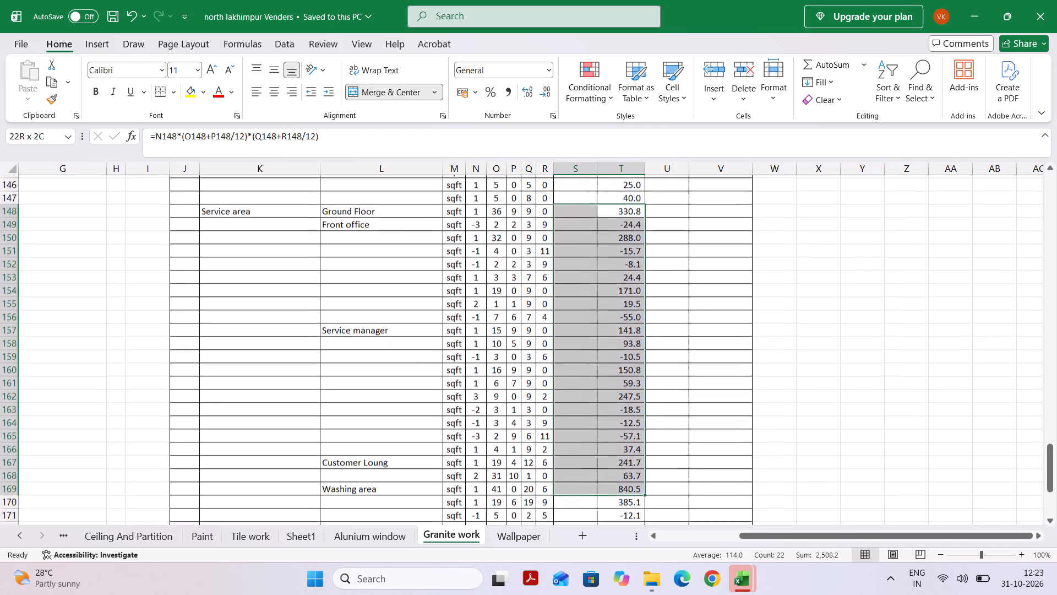
drag(594, 532, 594, 515)
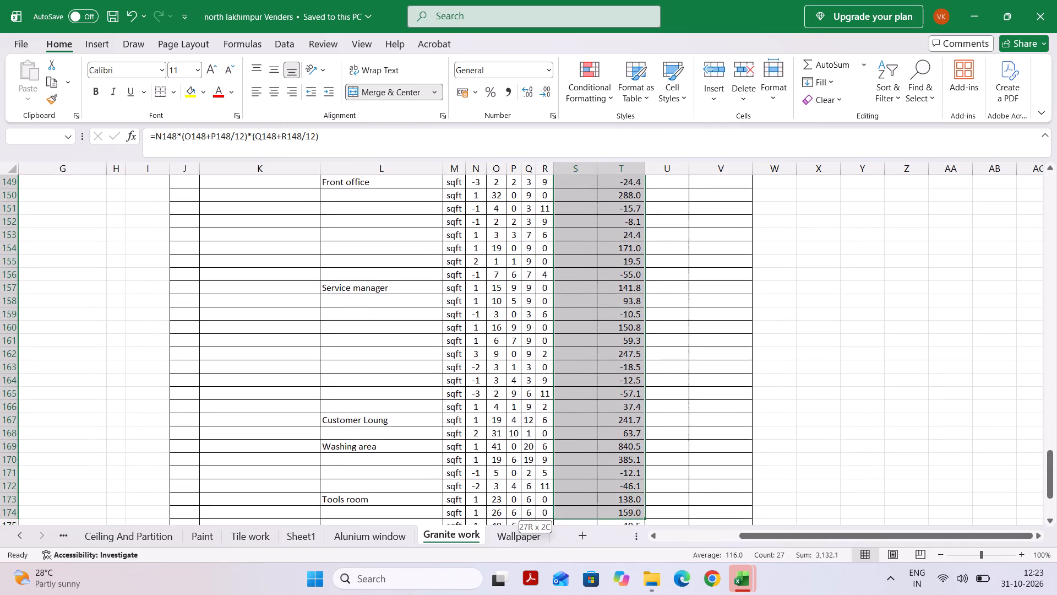
drag(594, 515, 607, 465)
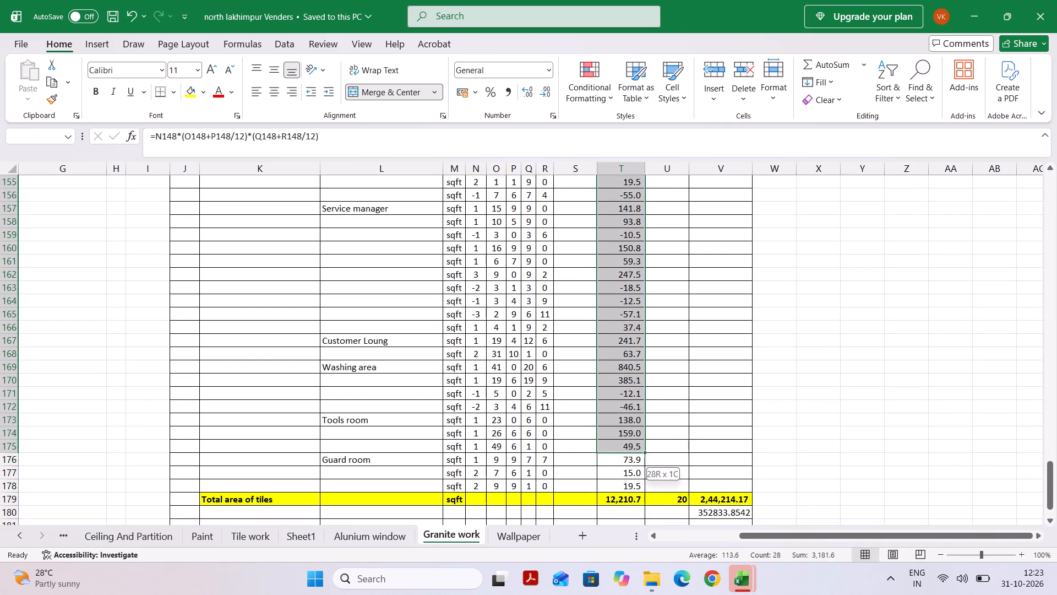
drag(607, 465, 609, 488)
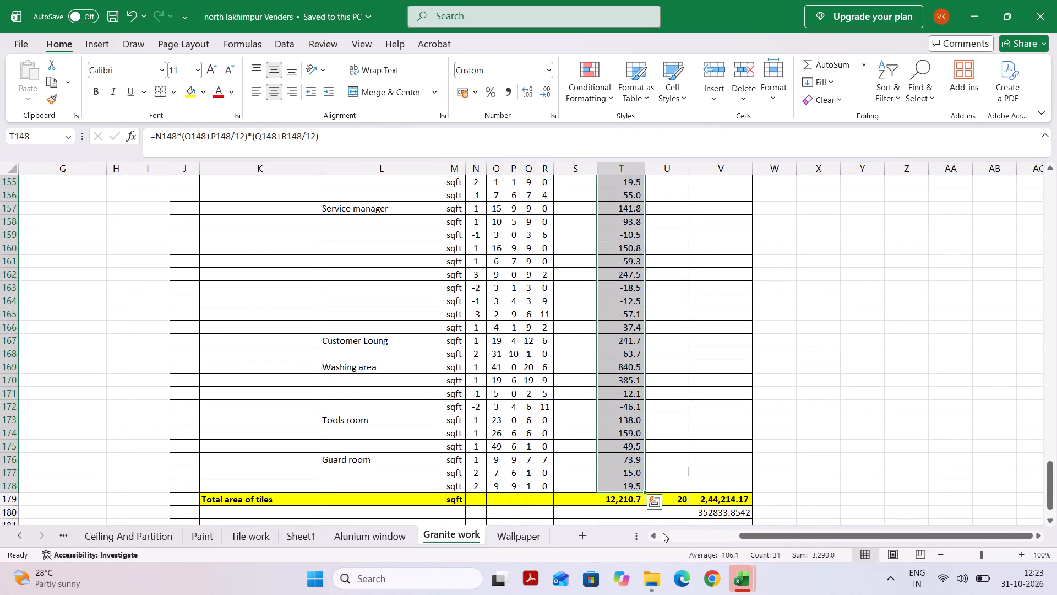
scroll(512, 456, up, 1)
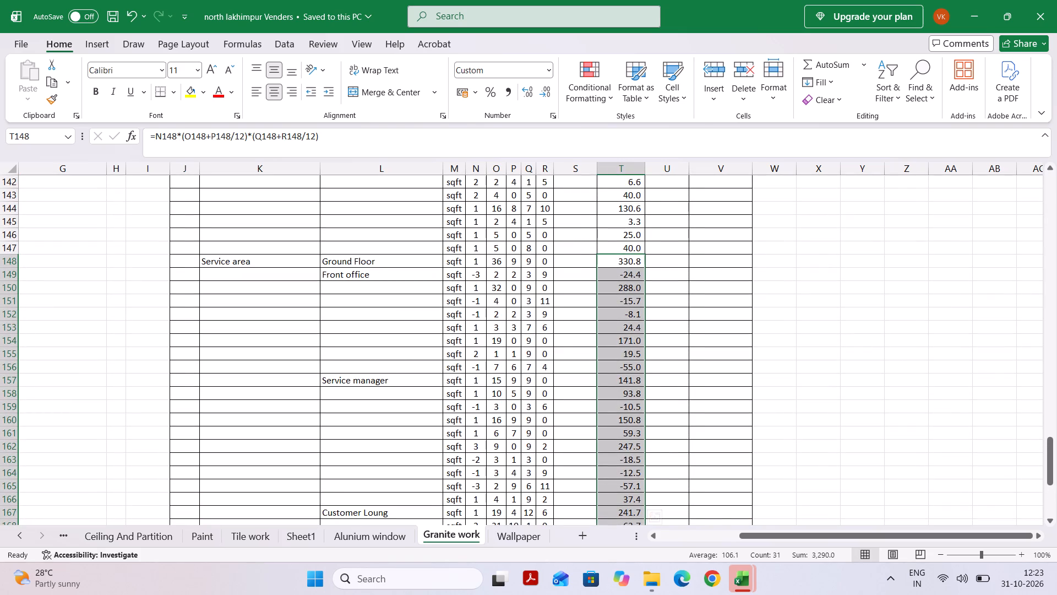
scroll(477, 342, down, 1)
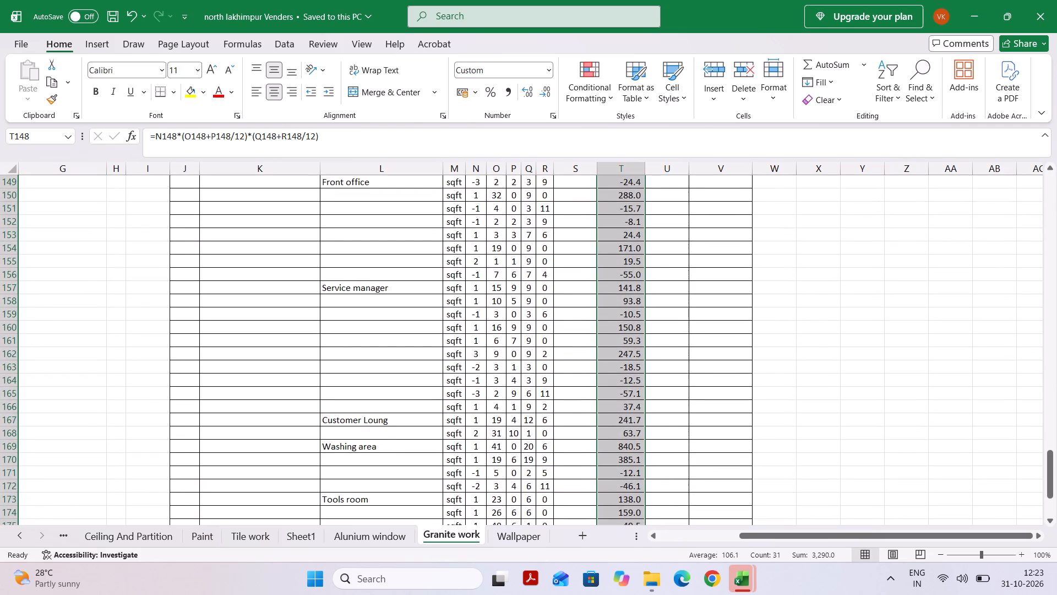
scroll(472, 339, up, 1)
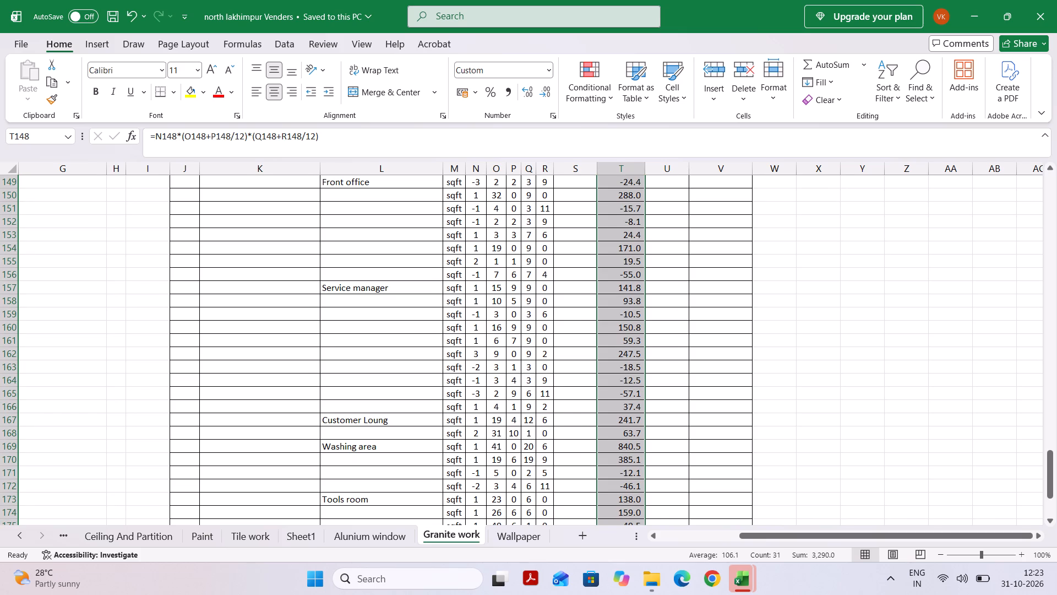
scroll(472, 339, up, 2)
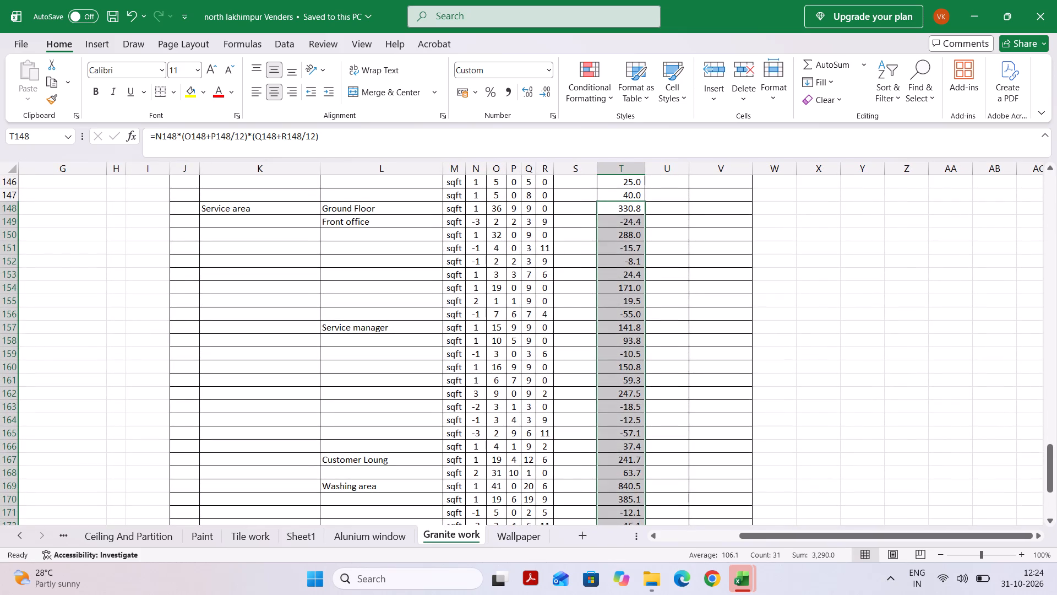
Copy the Service area measurements M148:T178 into the Service area sheet of Showroom Bill 2026, starting at cell G184.
drag(454, 216, 609, 345)
drag(452, 209, 631, 473)
key(ctrl+c)
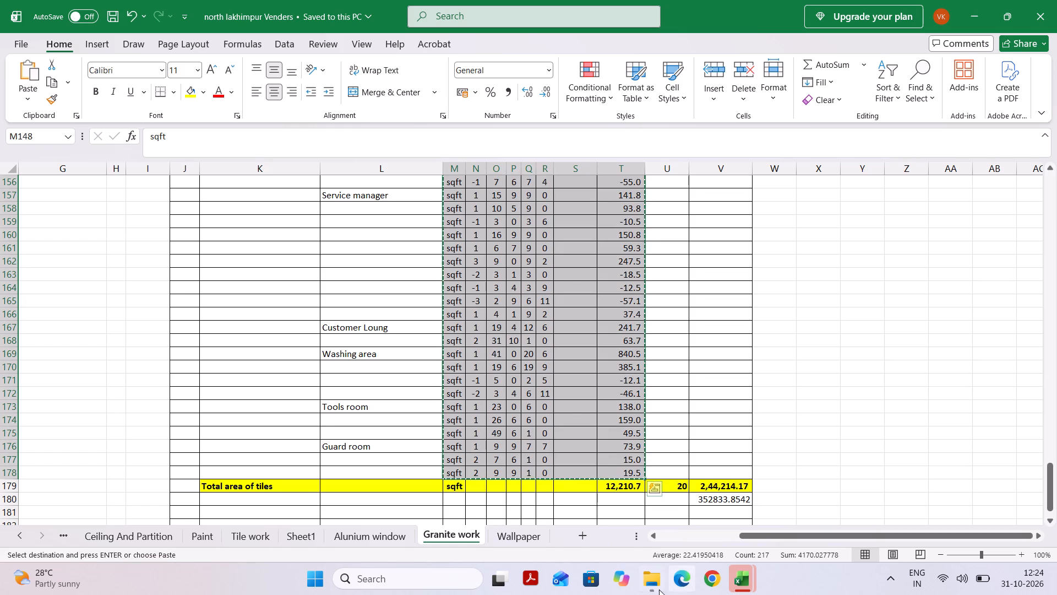
click(643, 593)
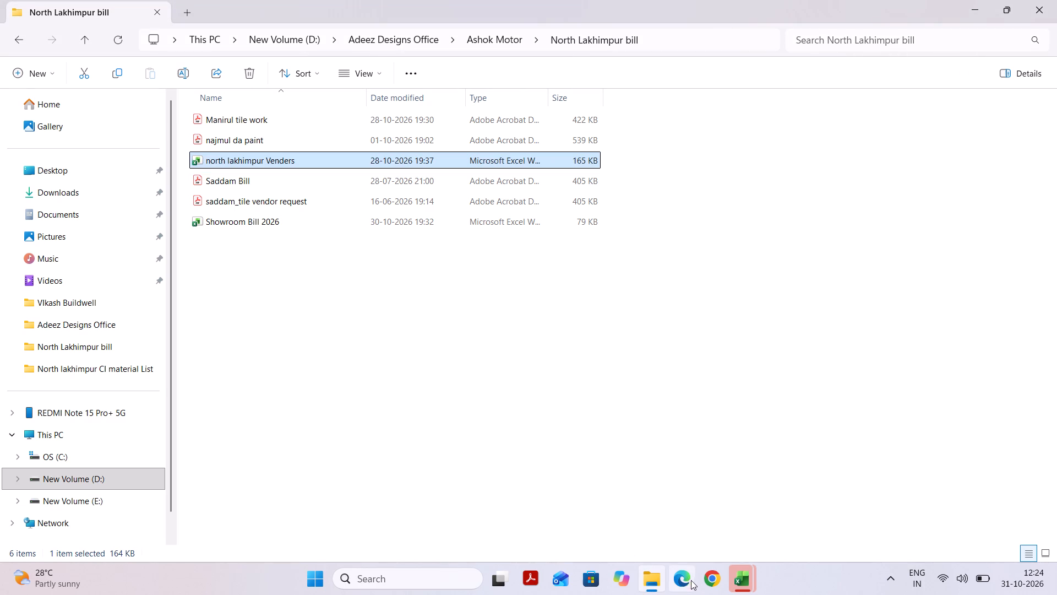
click(734, 582)
click(787, 536)
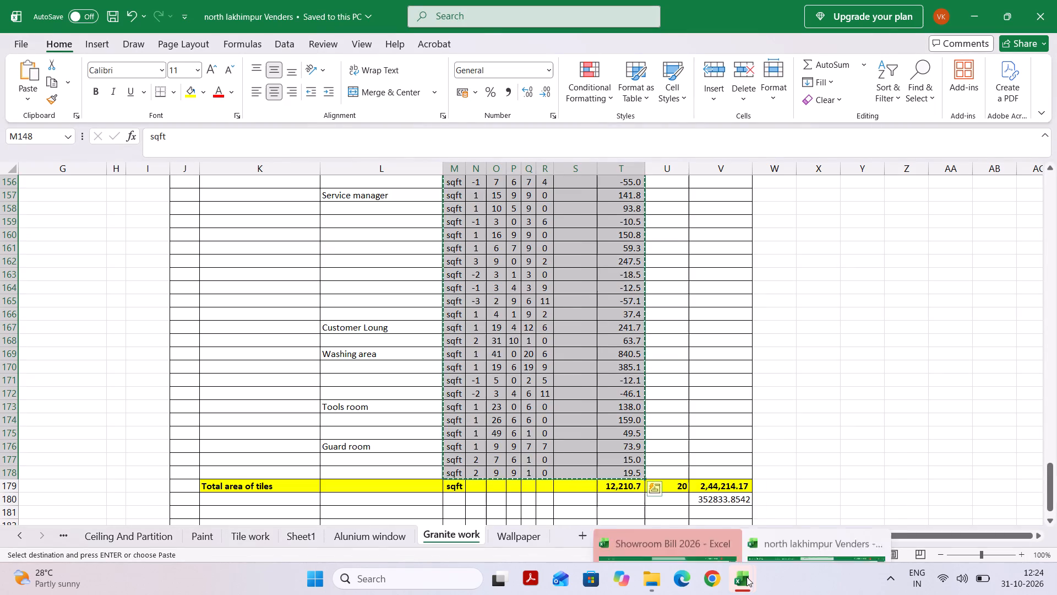
click(654, 516)
scroll(654, 516, down, 1)
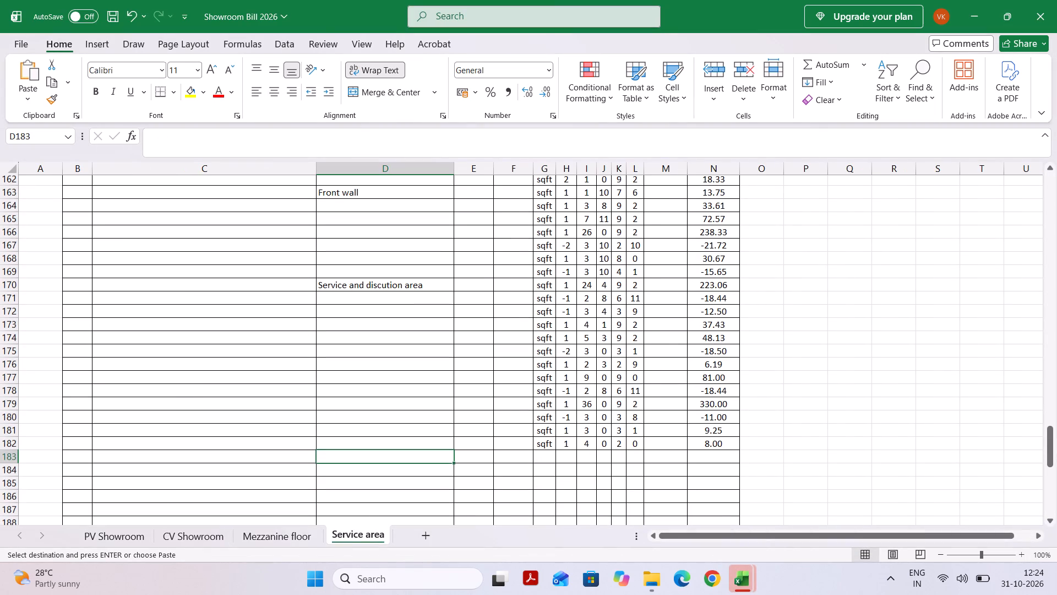
scroll(654, 516, down, 1)
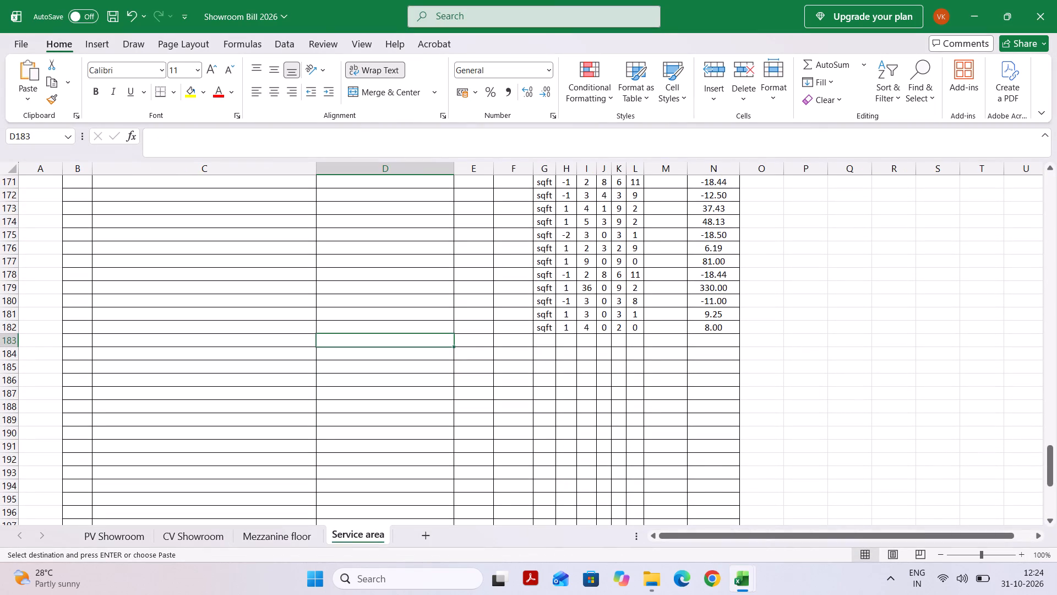
click(547, 346)
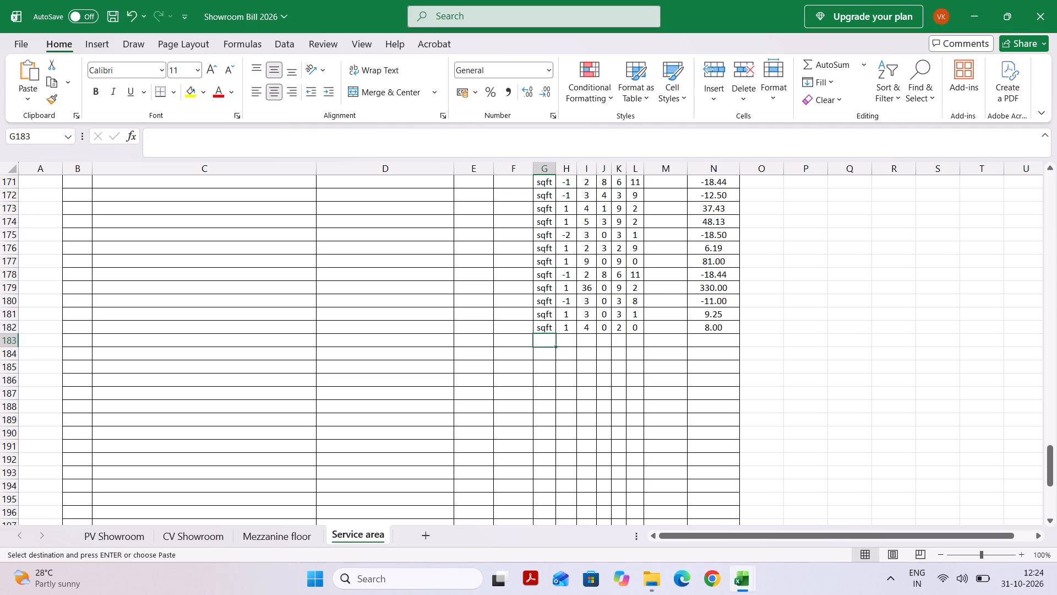
click(544, 358)
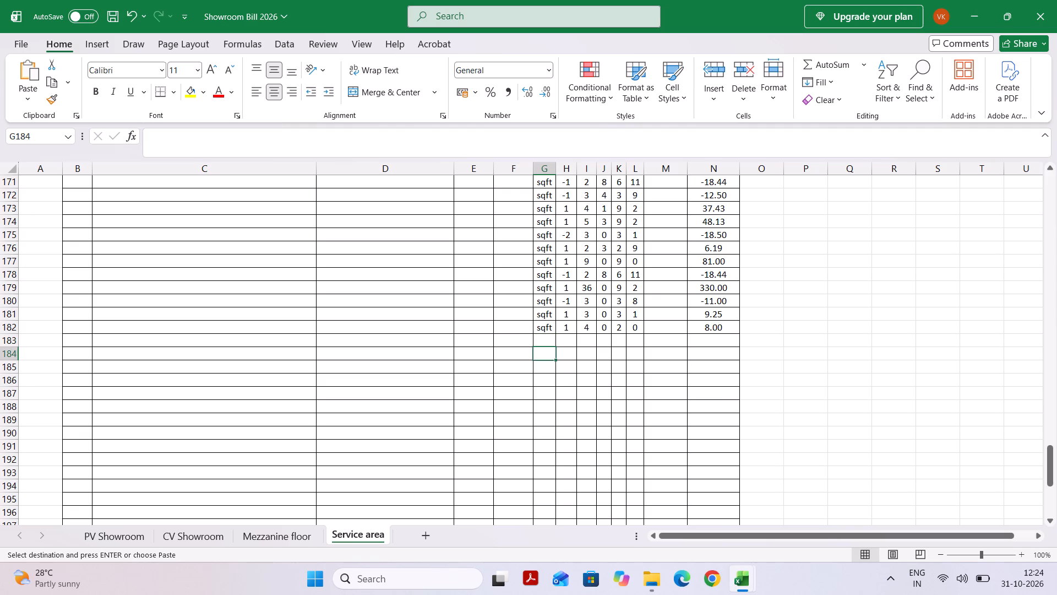
key(ctrl+v)
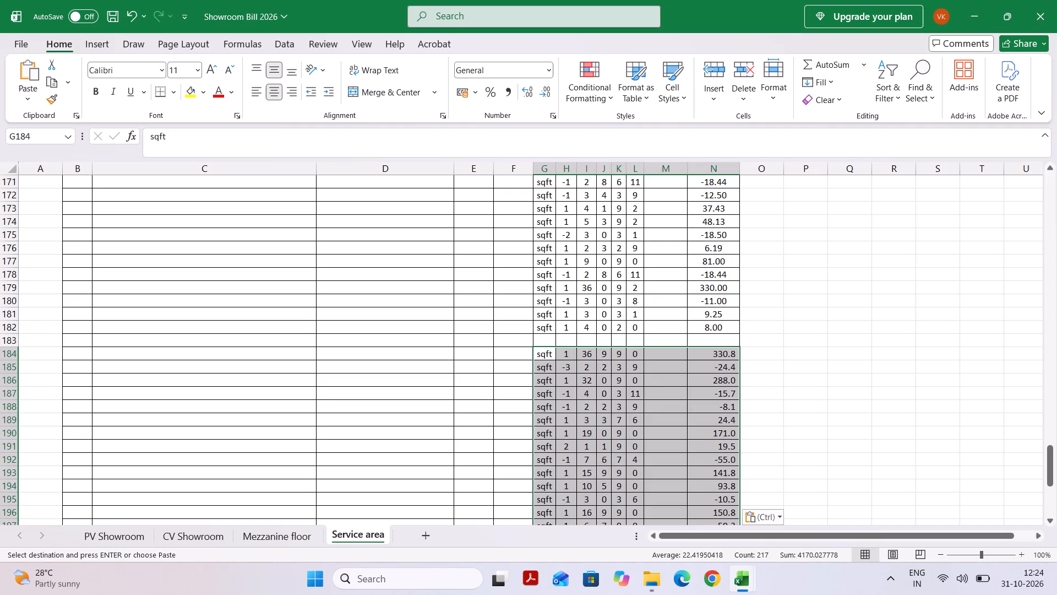
Check the sum of the pasted tile quantities in N184:N214 on the Service area sheet of Showroom Bill 2026.
scroll(616, 348, down, 2)
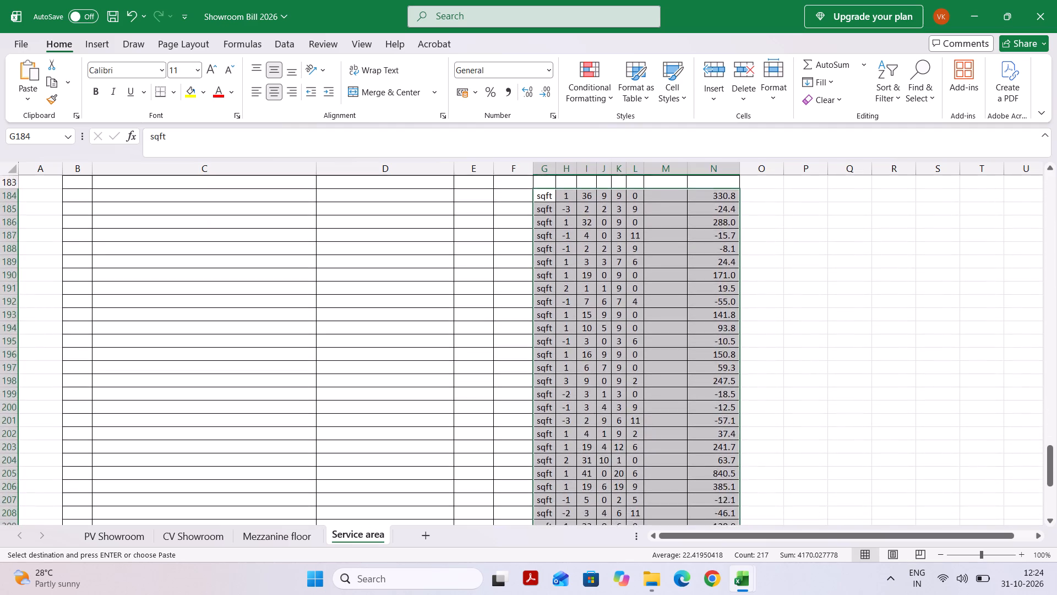
scroll(616, 348, down, 1)
scroll(616, 348, up, 1)
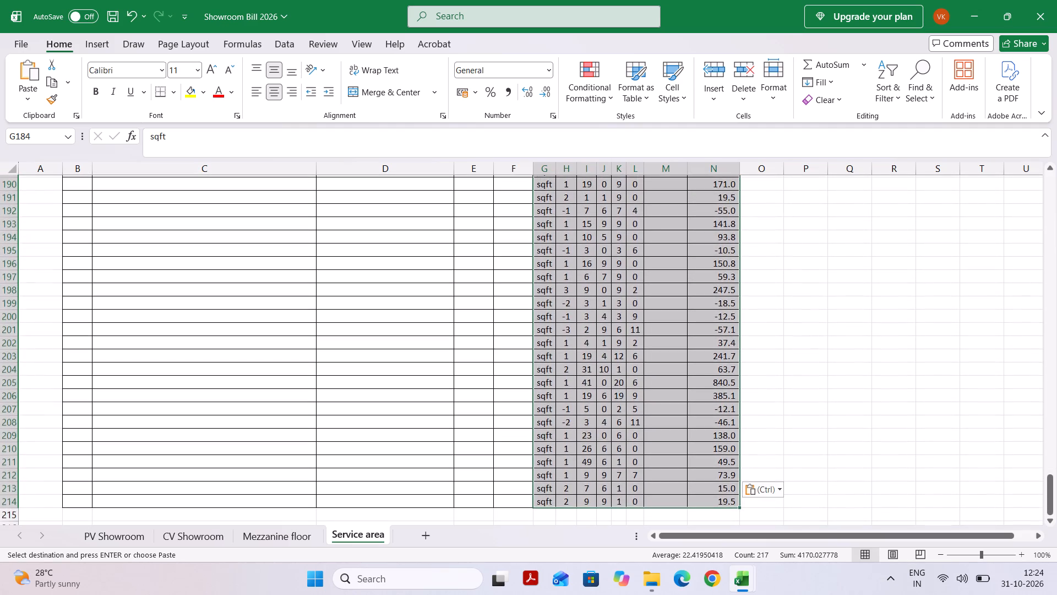
click(701, 331)
scroll(693, 351, up, 1)
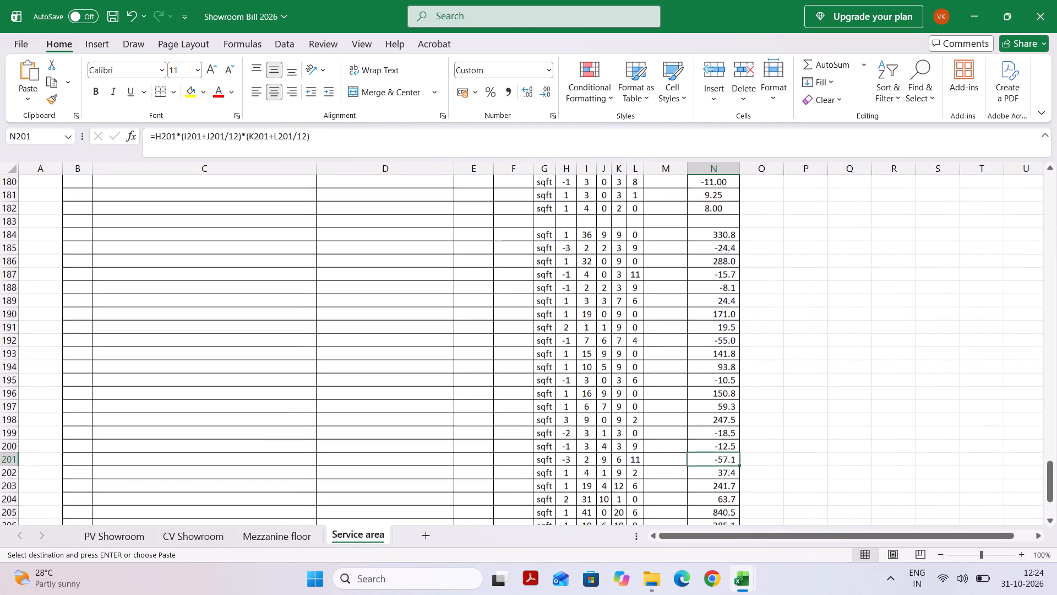
drag(706, 235, 706, 518)
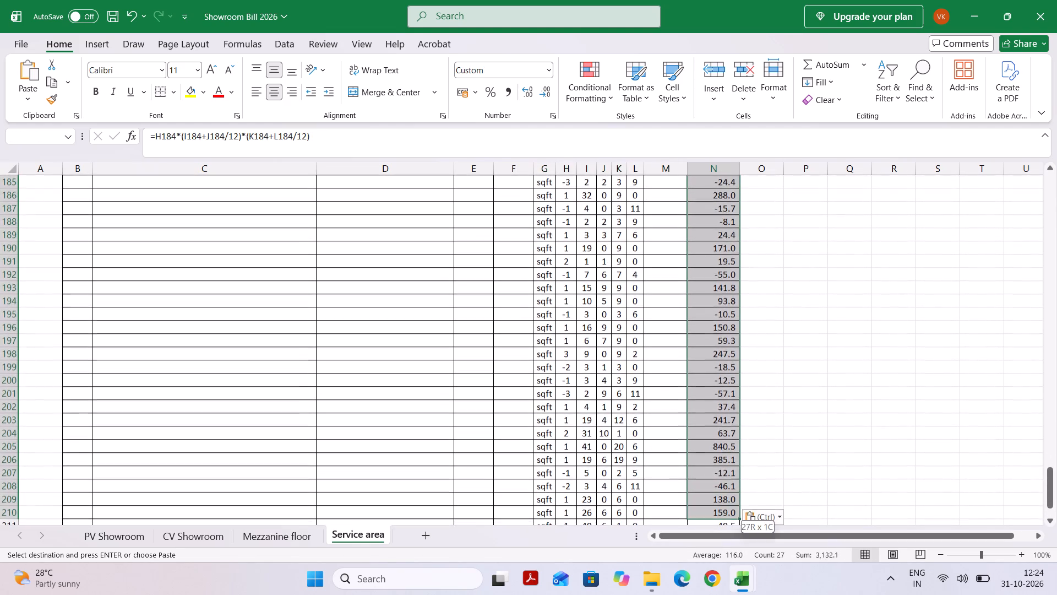
drag(706, 518, 716, 519)
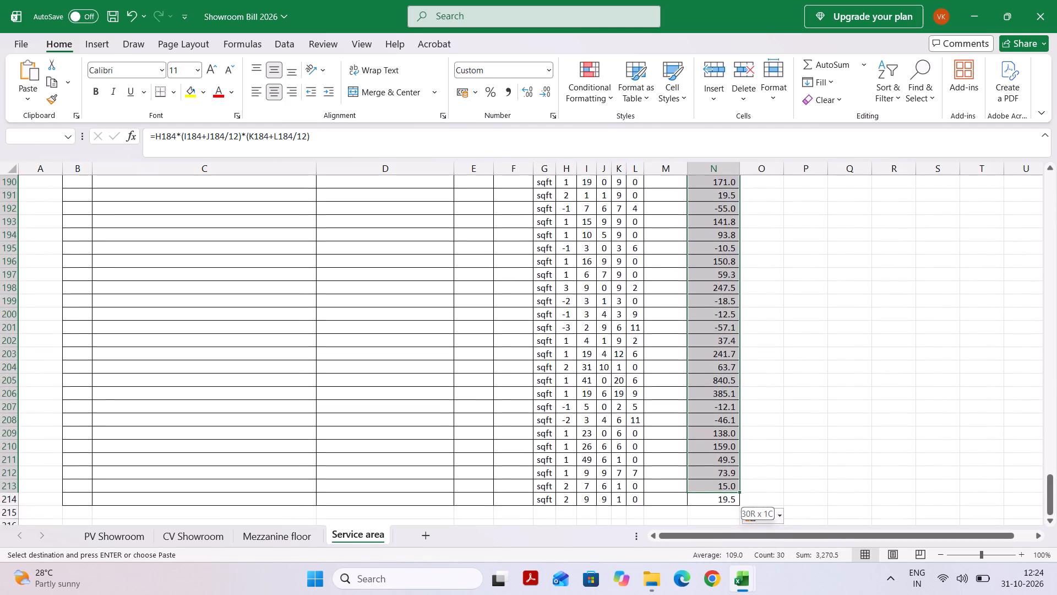
drag(716, 519, 715, 499)
Check the sum of the earlier Tile work quantities in N160:N182, from Front office wall down to row 182.
scroll(635, 370, up, 2)
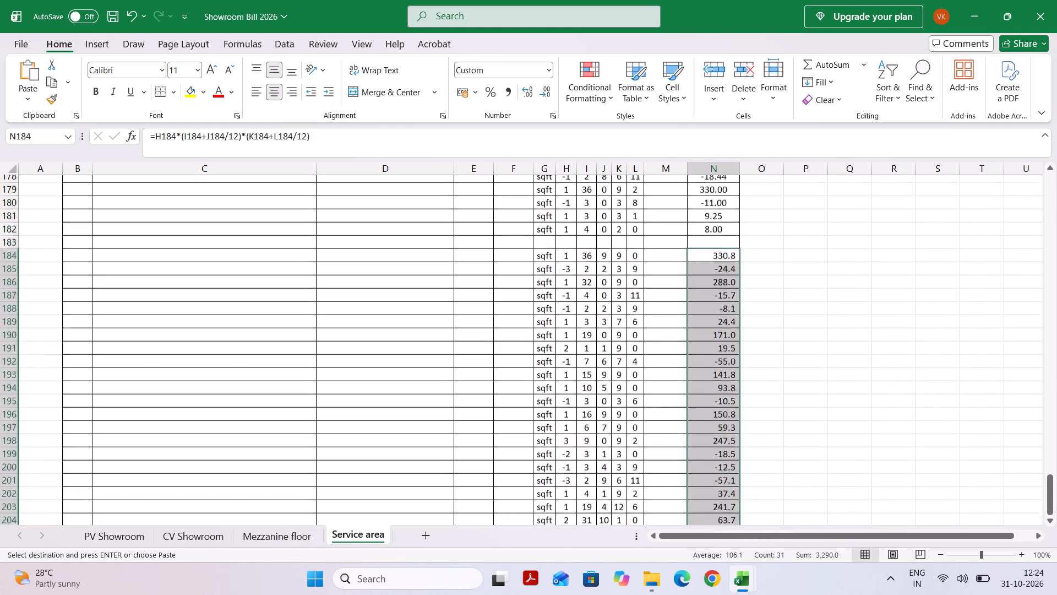
scroll(635, 370, up, 1)
scroll(635, 370, down, 1)
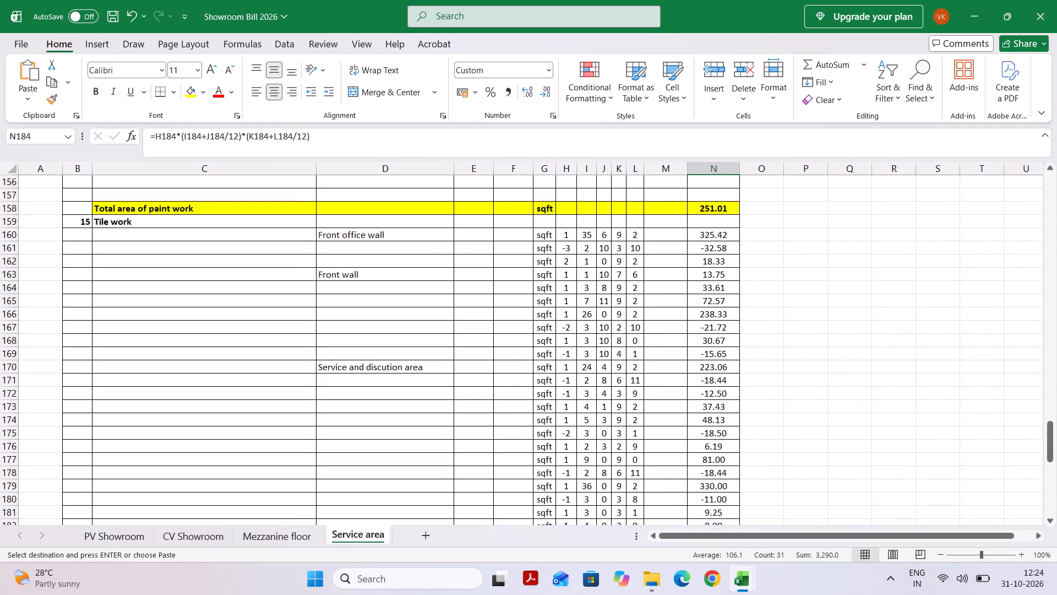
drag(708, 232, 705, 491)
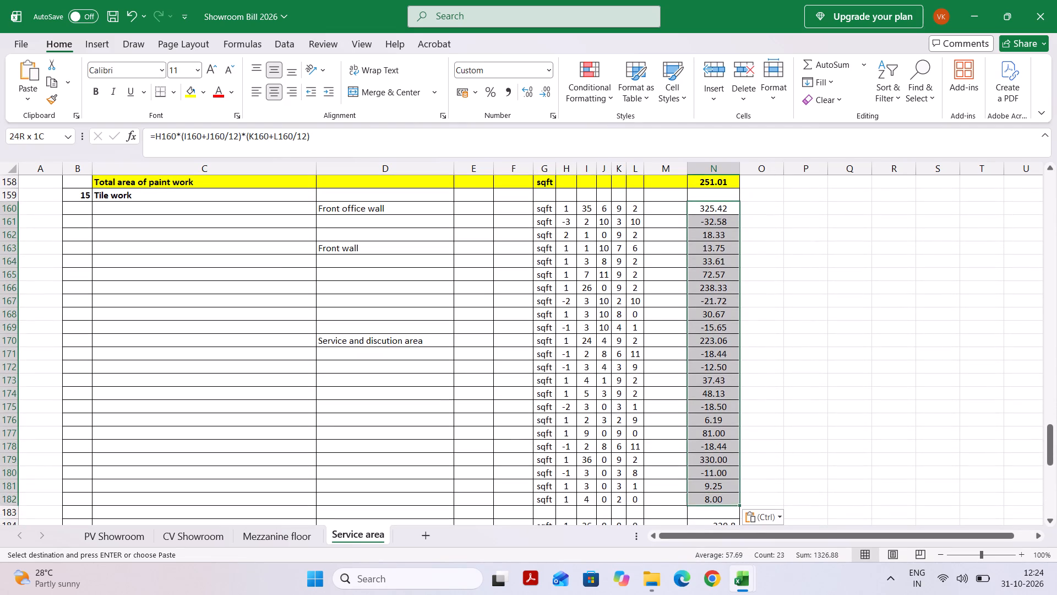
drag(705, 491, 704, 502)
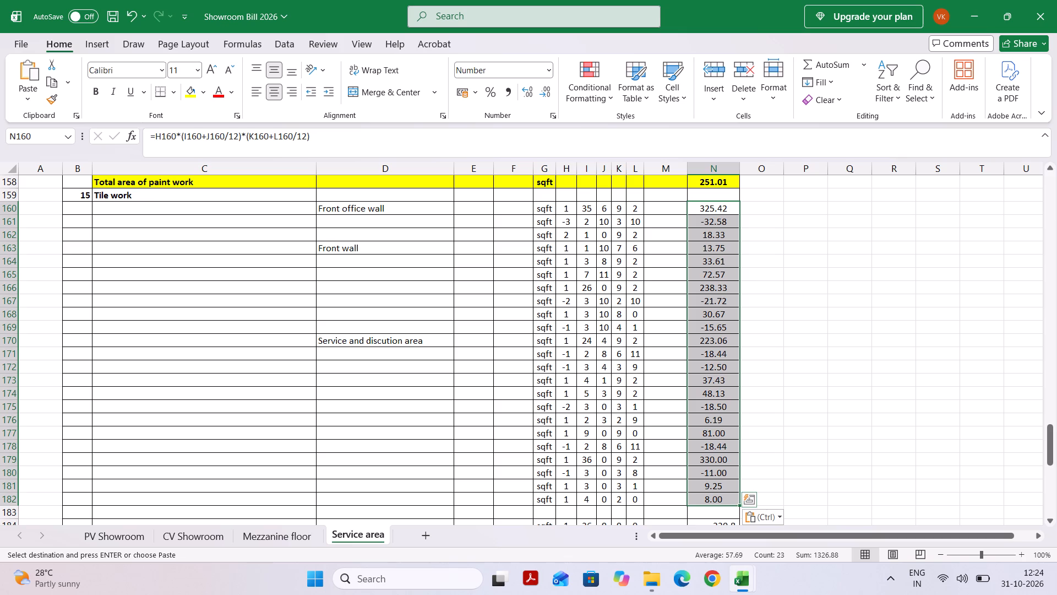
Copy the location labels K148:L178 from the Granite work sheet of north lakhimpur Venders into Showroom Bill 2026's Service area sheet, starting at C184.
scroll(565, 476, down, 1)
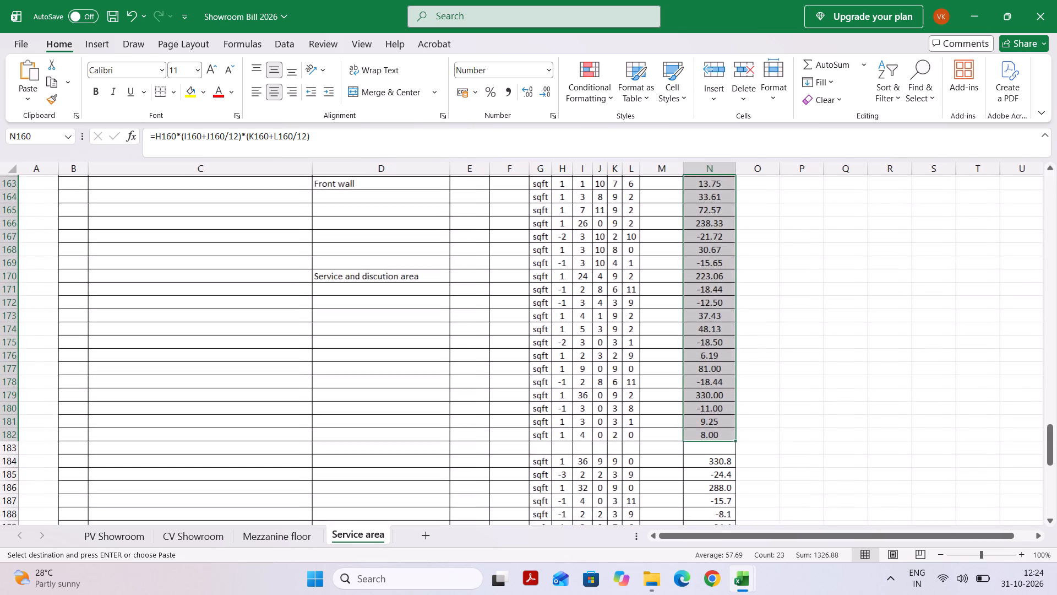
scroll(638, 474, down, 2)
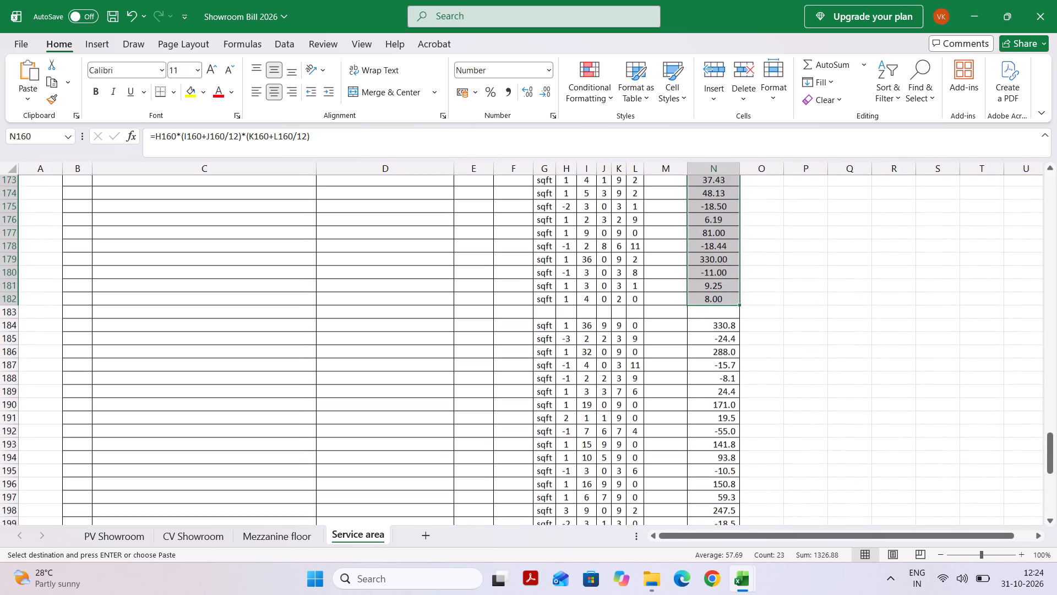
scroll(638, 474, down, 3)
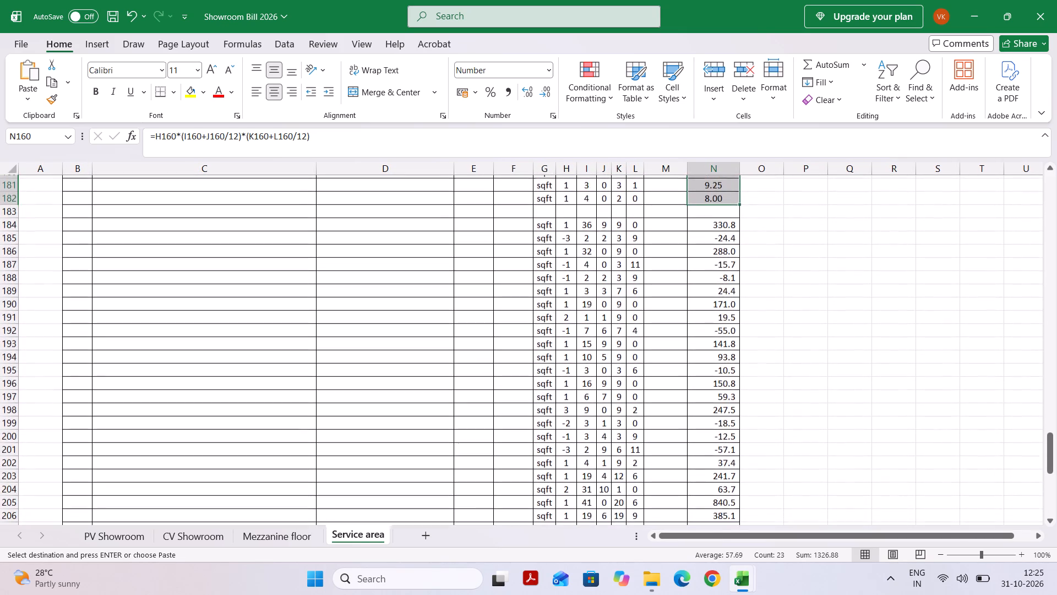
scroll(638, 474, down, 1)
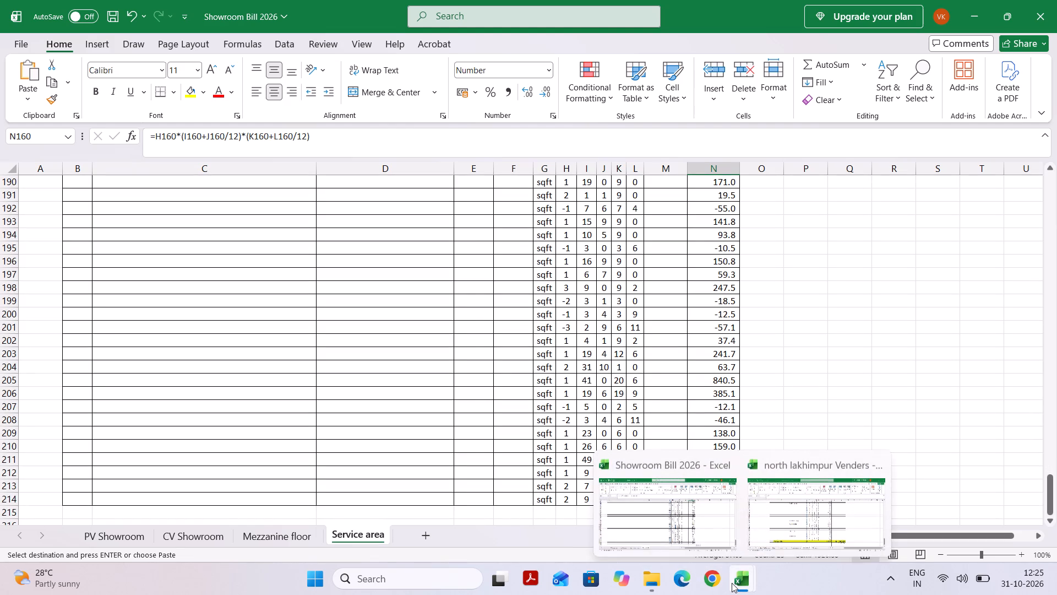
click(774, 521)
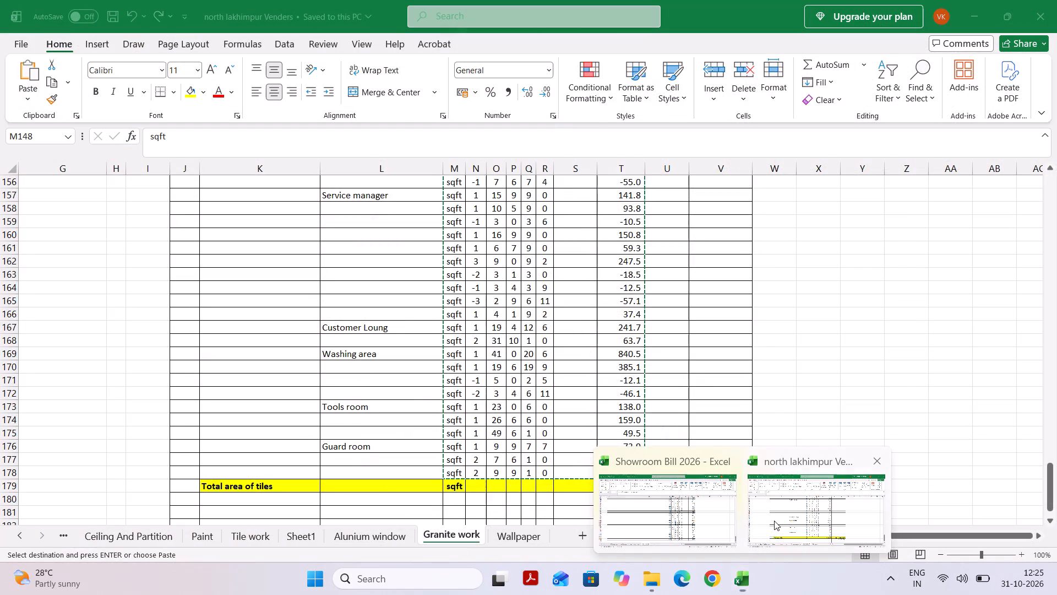
scroll(440, 401, up, 1)
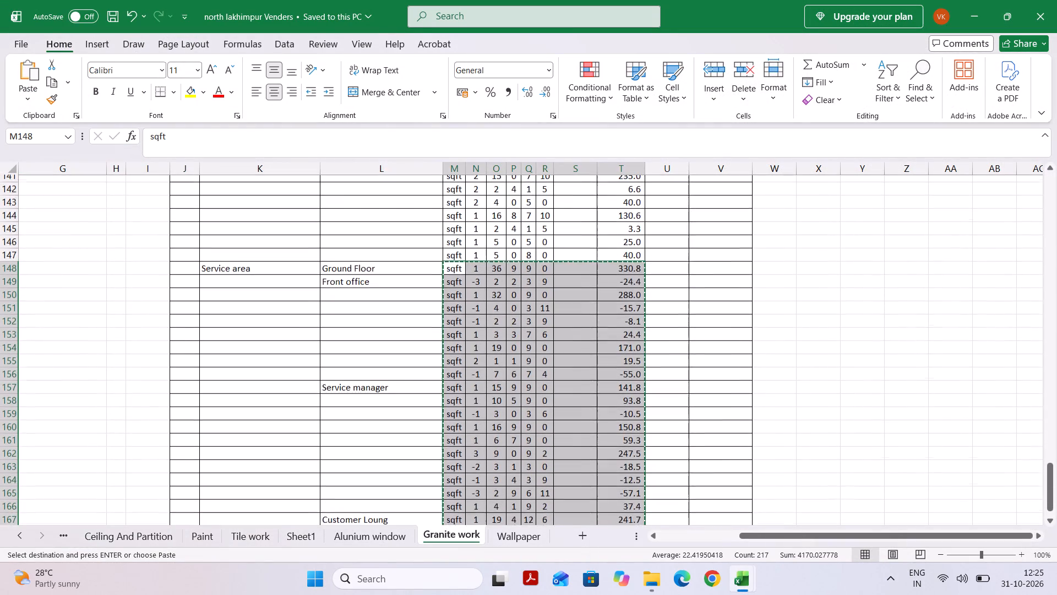
click(356, 274)
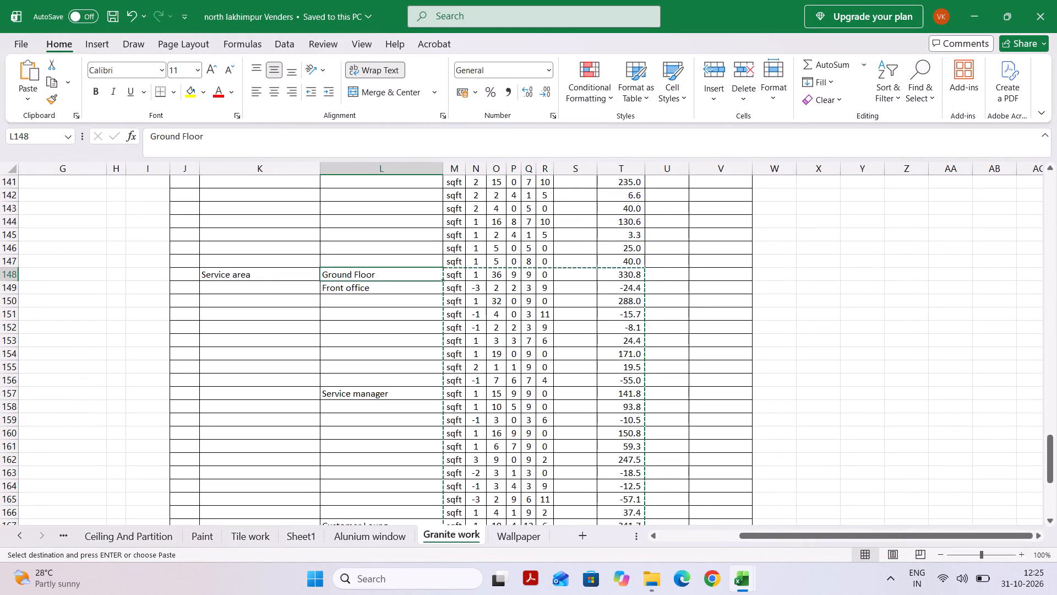
drag(291, 275, 432, 569)
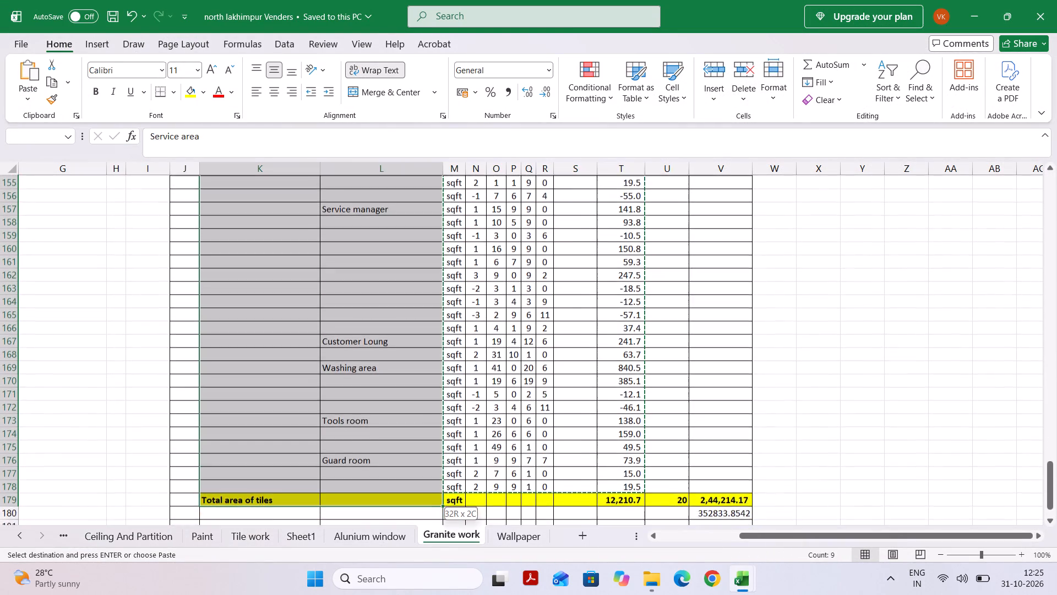
drag(432, 569, 421, 472)
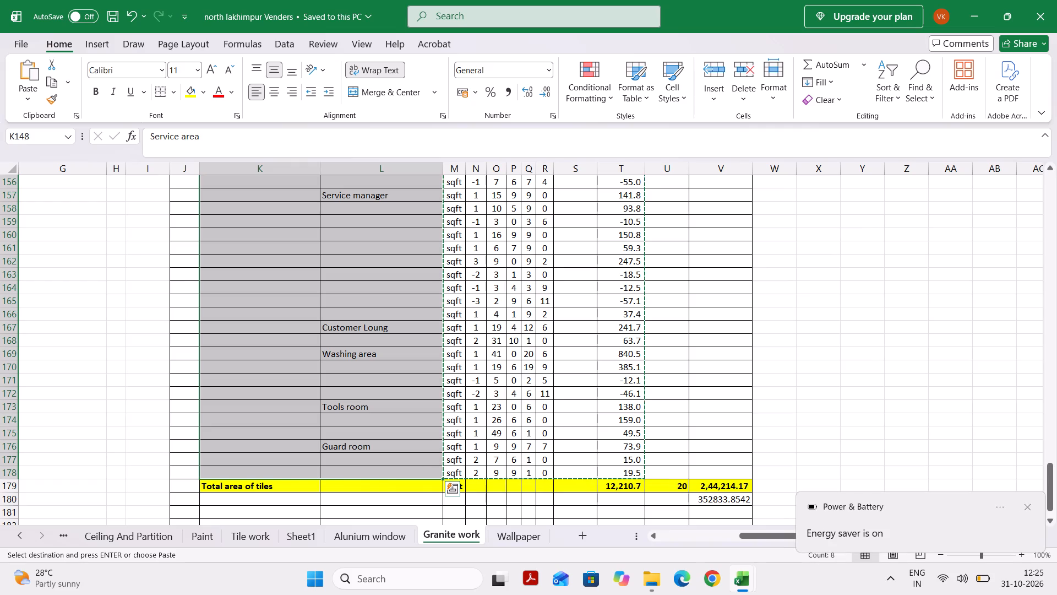
key(ctrl+c)
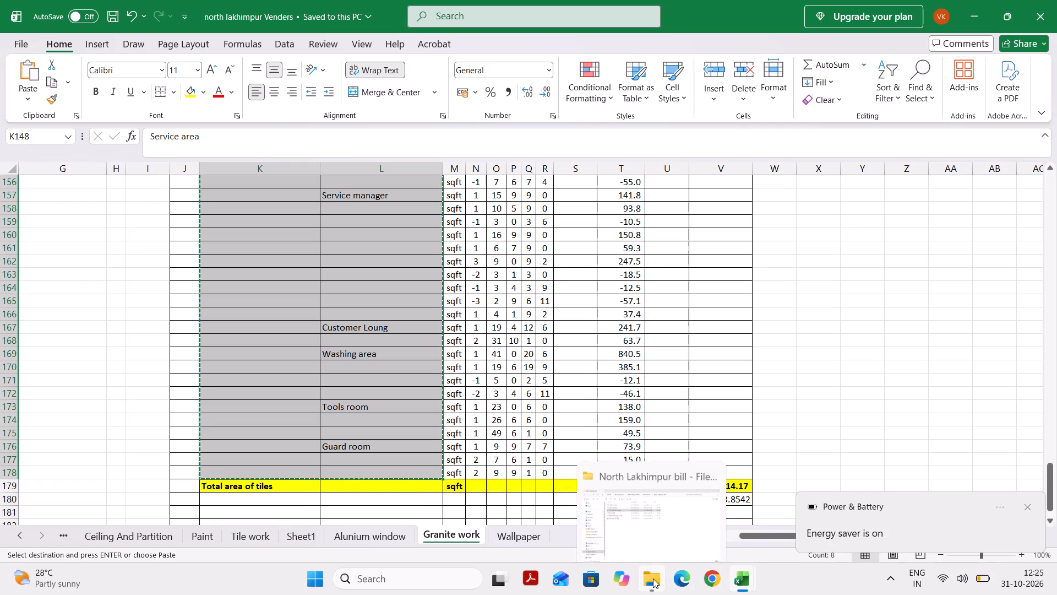
click(647, 512)
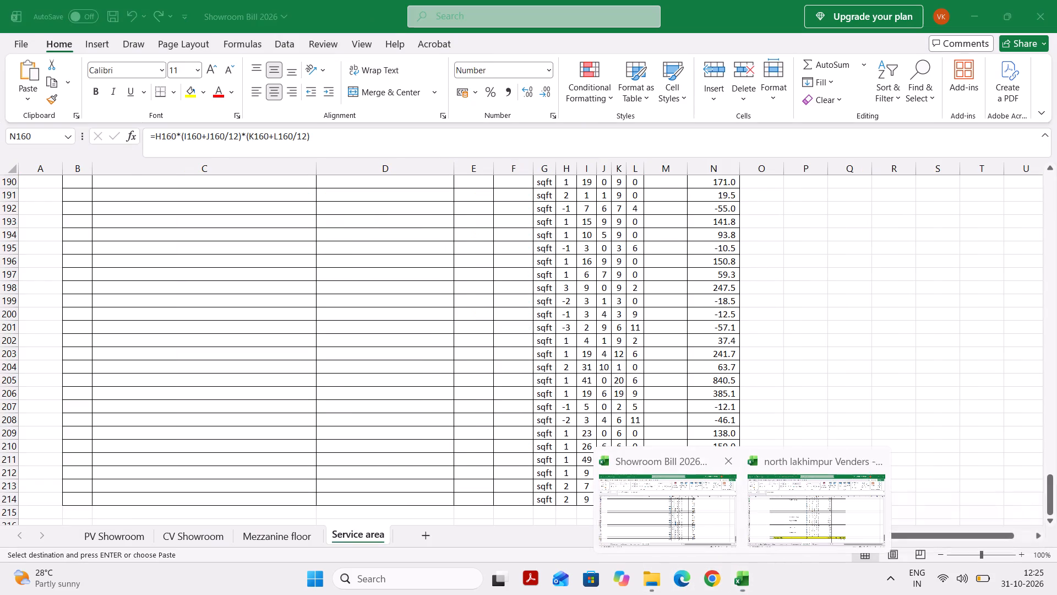
scroll(526, 420, up, 1)
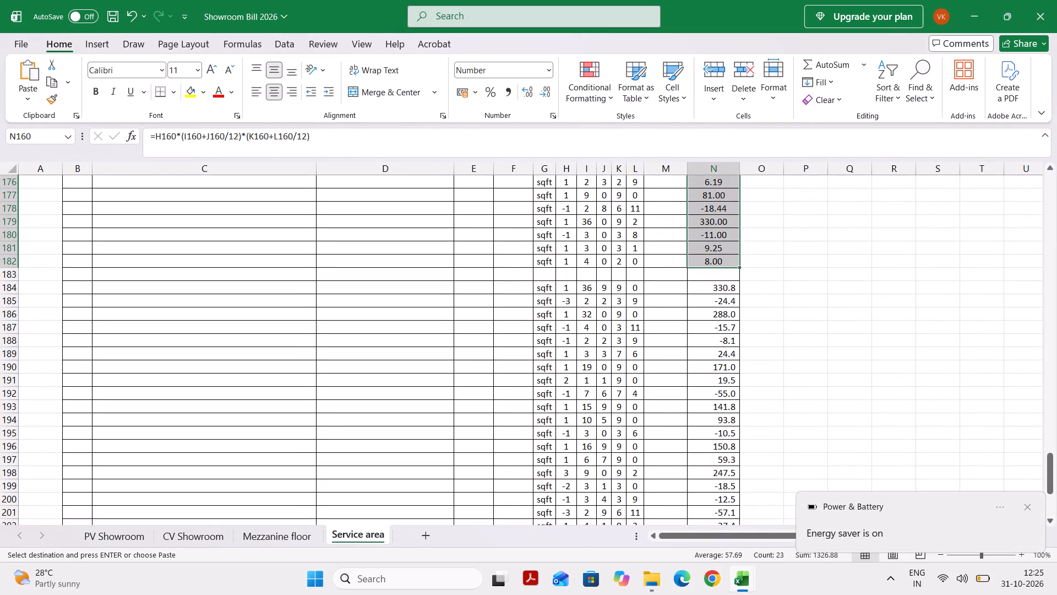
click(295, 283)
key(ctrl+v)
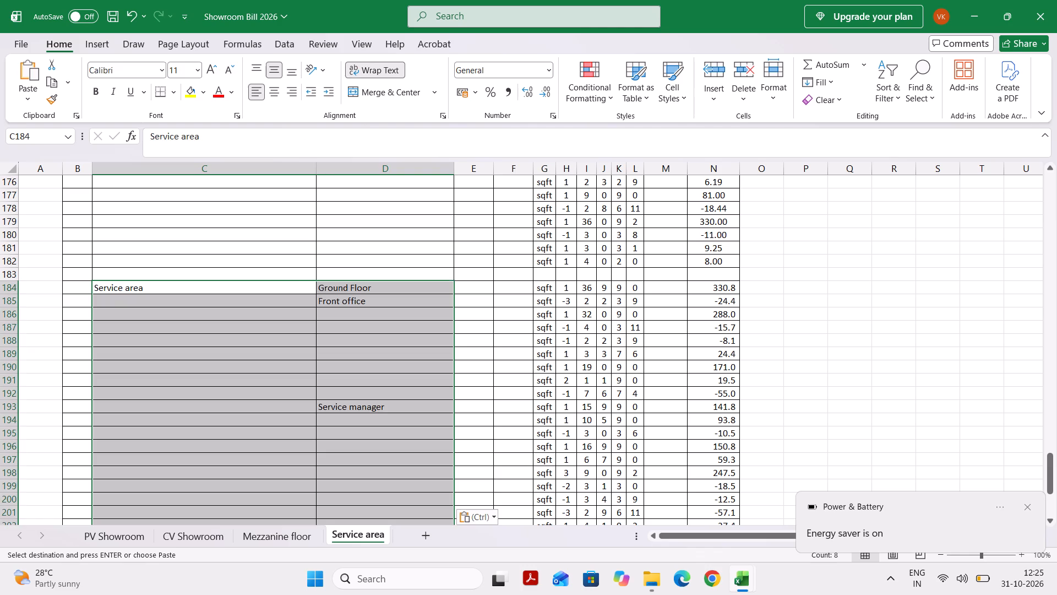
scroll(295, 283, down, 1)
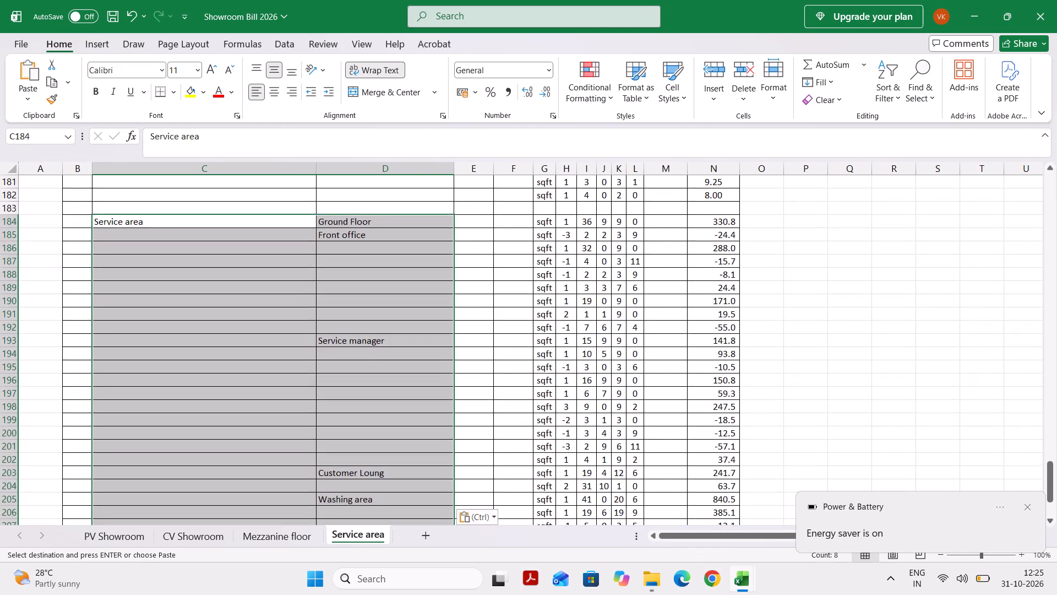
scroll(396, 302, down, 2)
scroll(396, 302, up, 1)
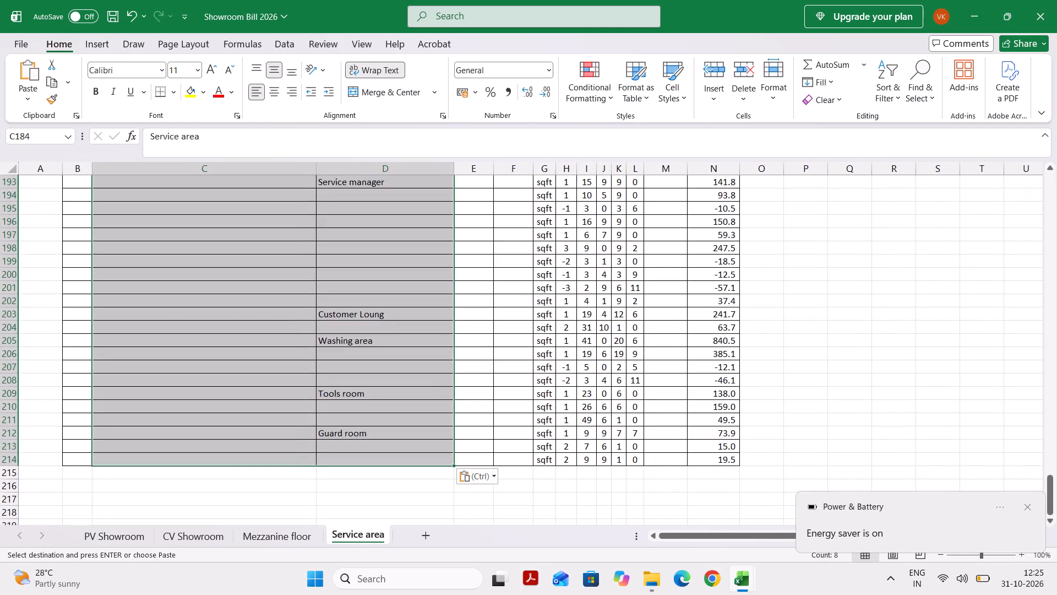
Delete the earlier Tile work measurement rows 160 to 182, from Front office wall through the Service and discution area entries.
click(494, 344)
scroll(494, 344, up, 2)
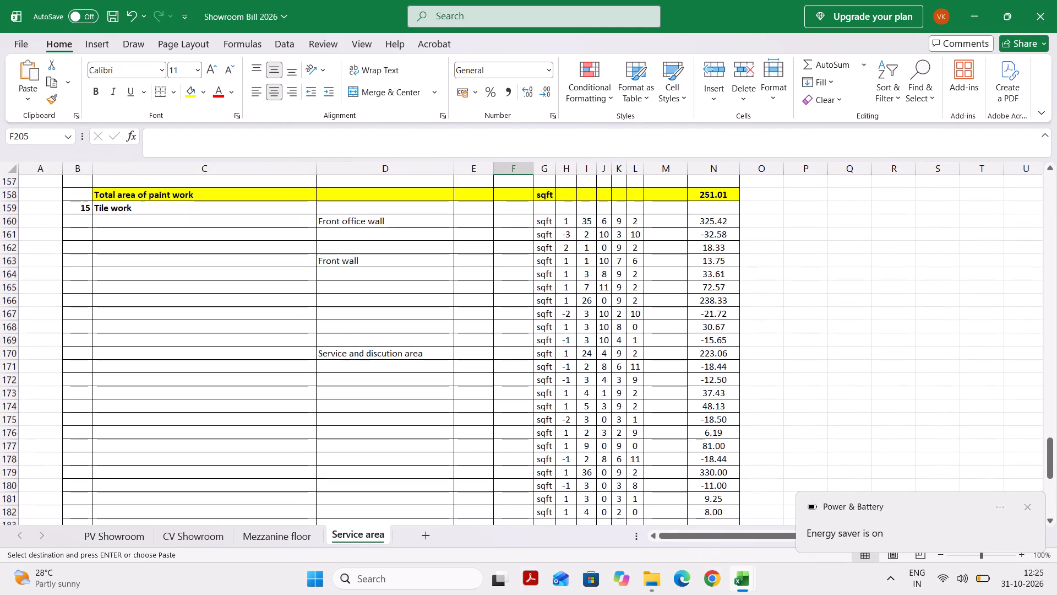
scroll(622, 296, down, 1)
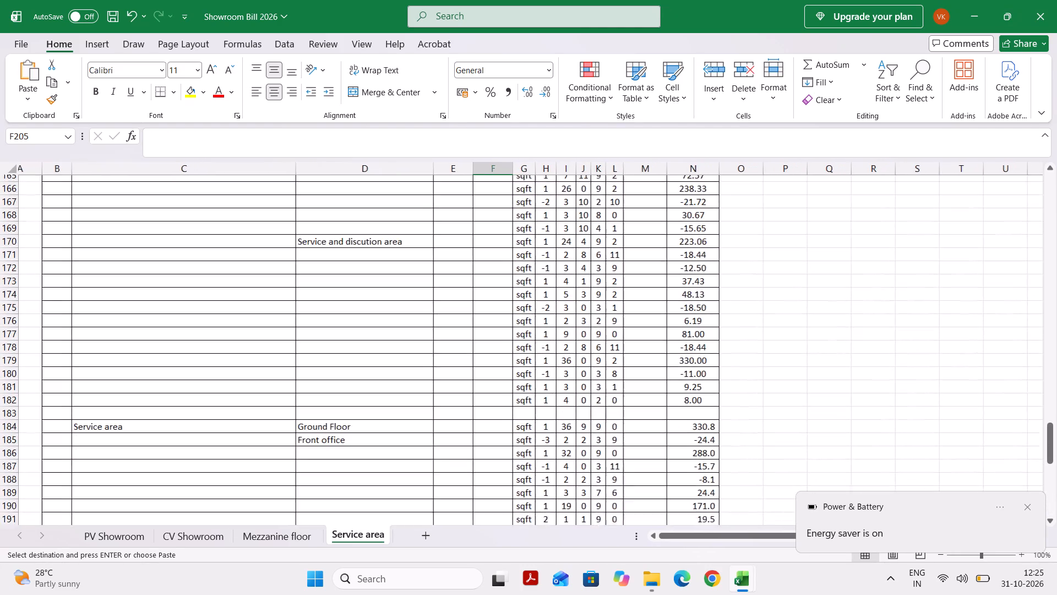
scroll(622, 296, up, 1)
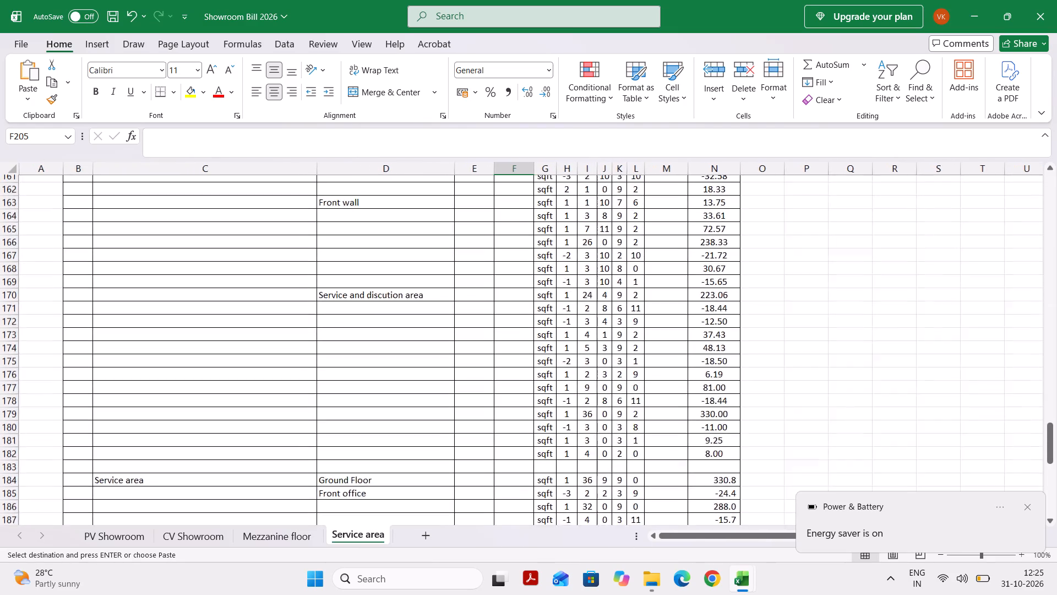
scroll(622, 296, up, 1)
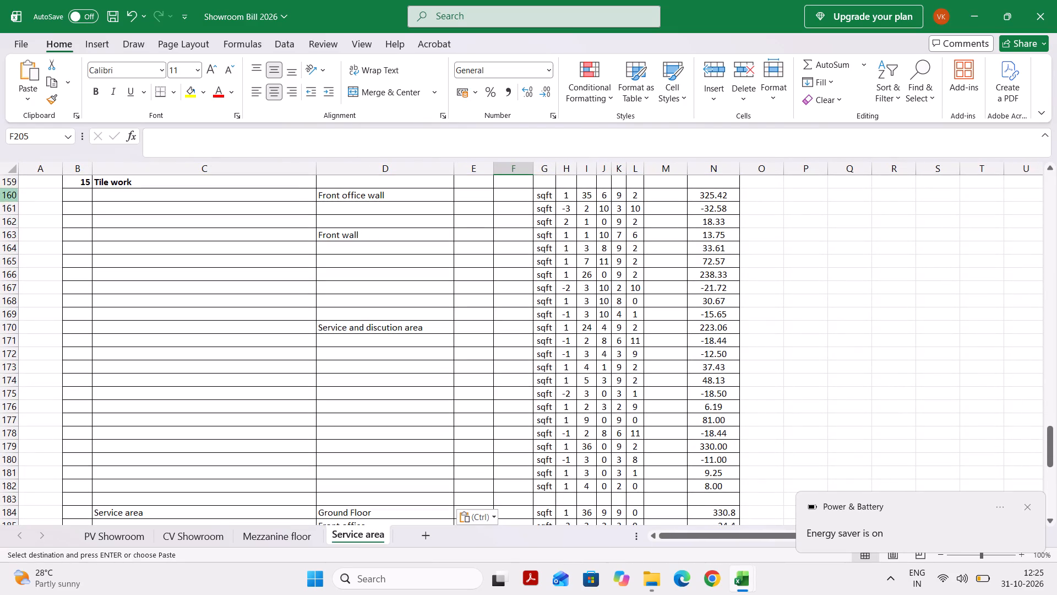
click(1, 192)
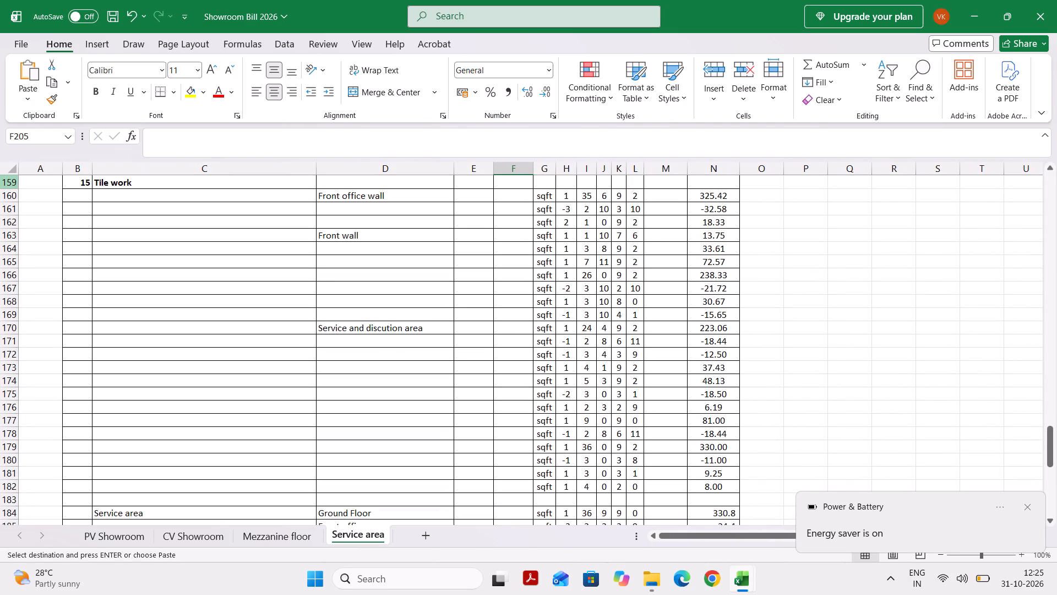
double_click(9, 190)
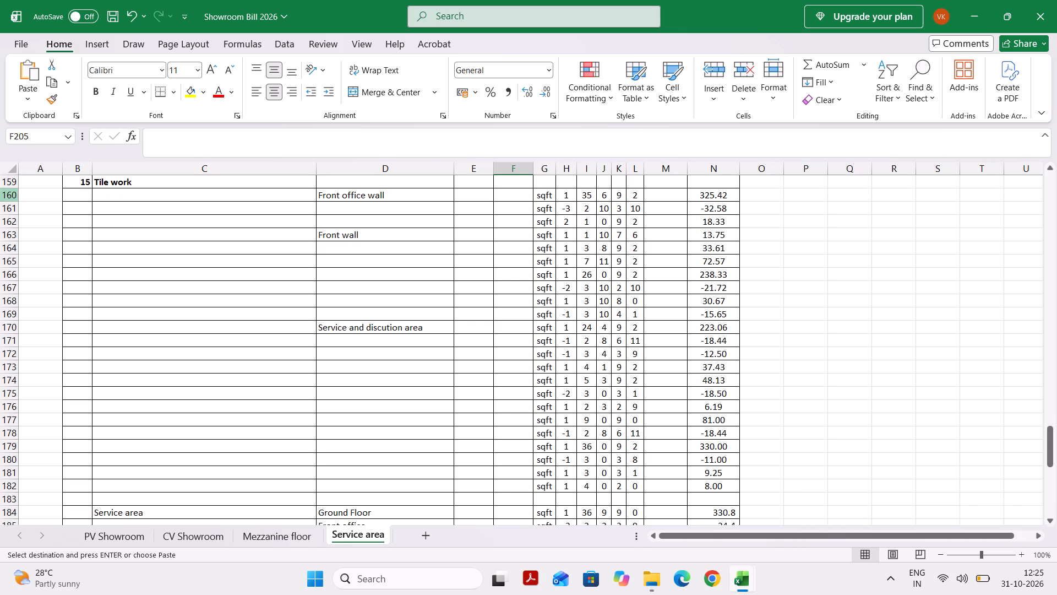
drag(8, 194, 18, 472)
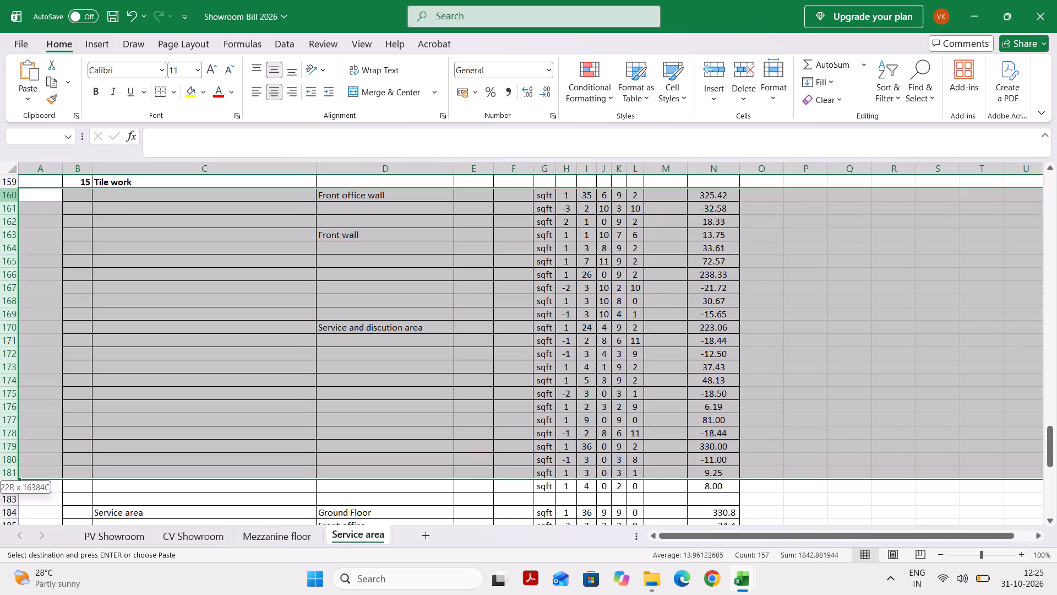
drag(18, 472, 12, 491)
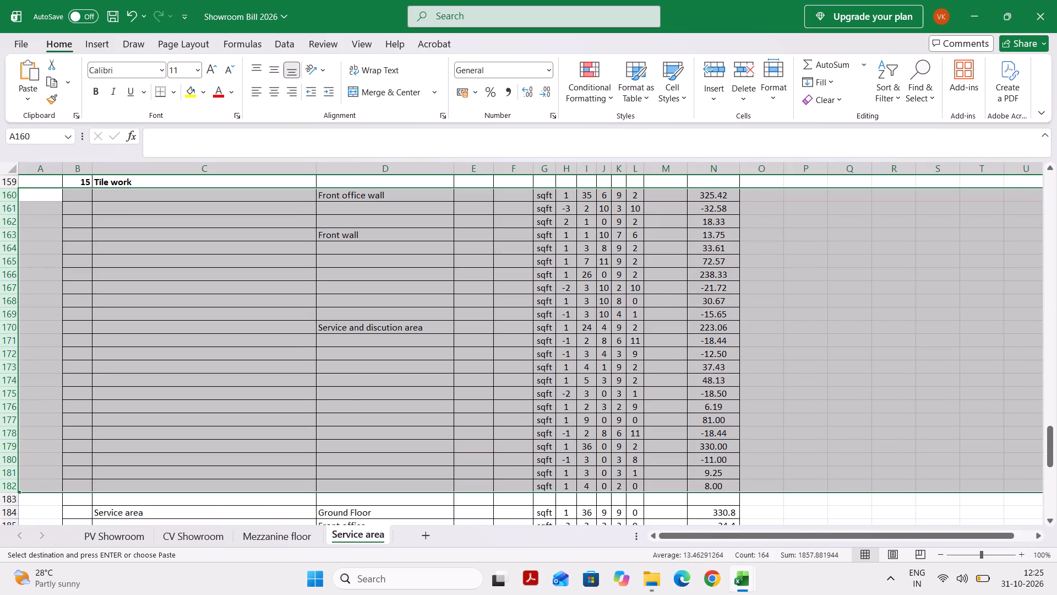
key(ctrl+minus)
click(140, 502)
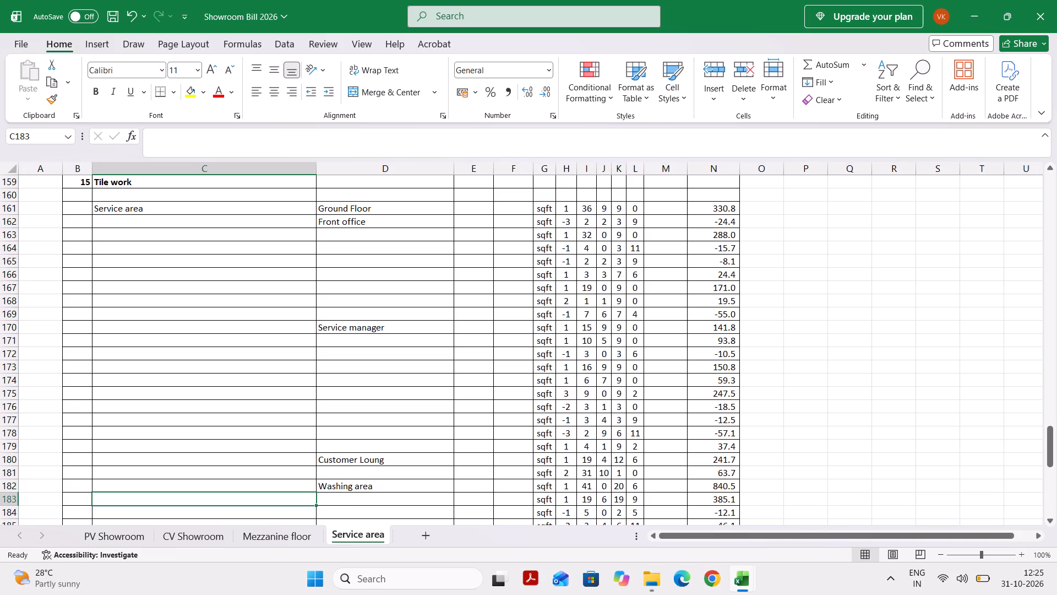
Delete the empty row 160 between the Tile work heading and the Service area Ground Floor entry.
click(9, 195)
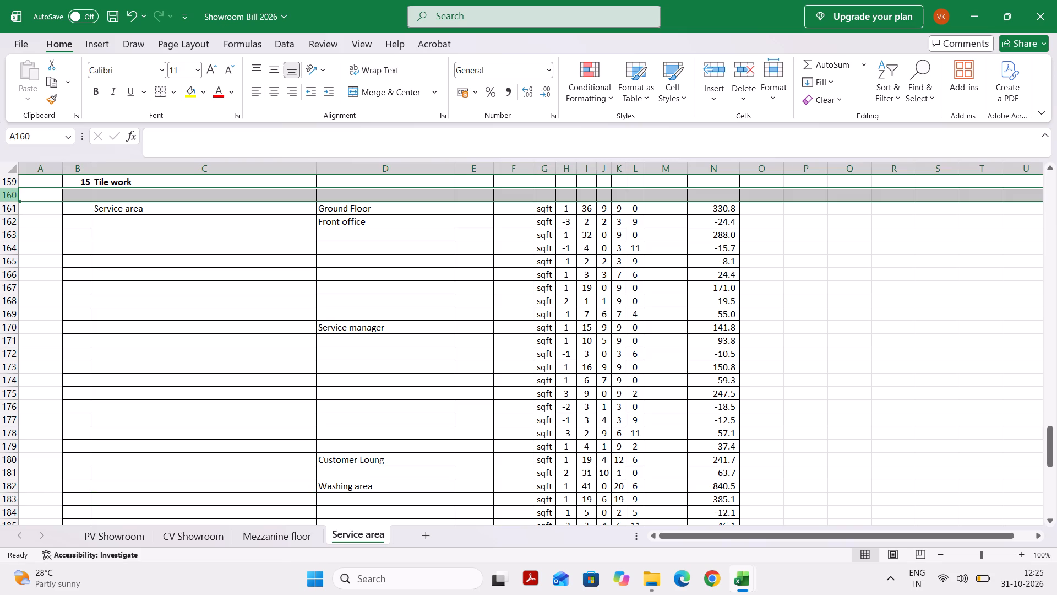
key(ctrl+minus)
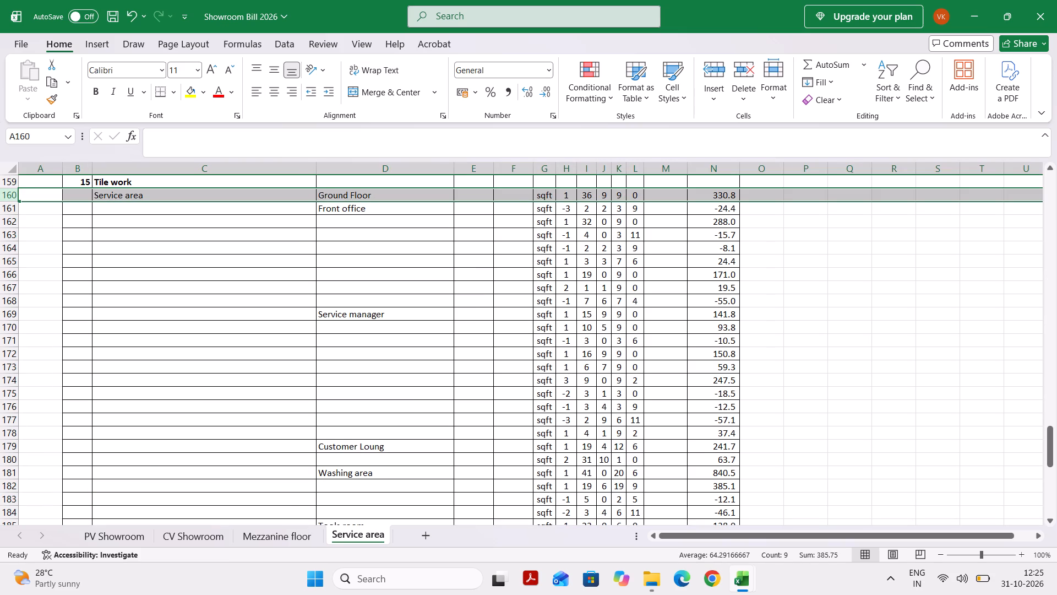
click(189, 237)
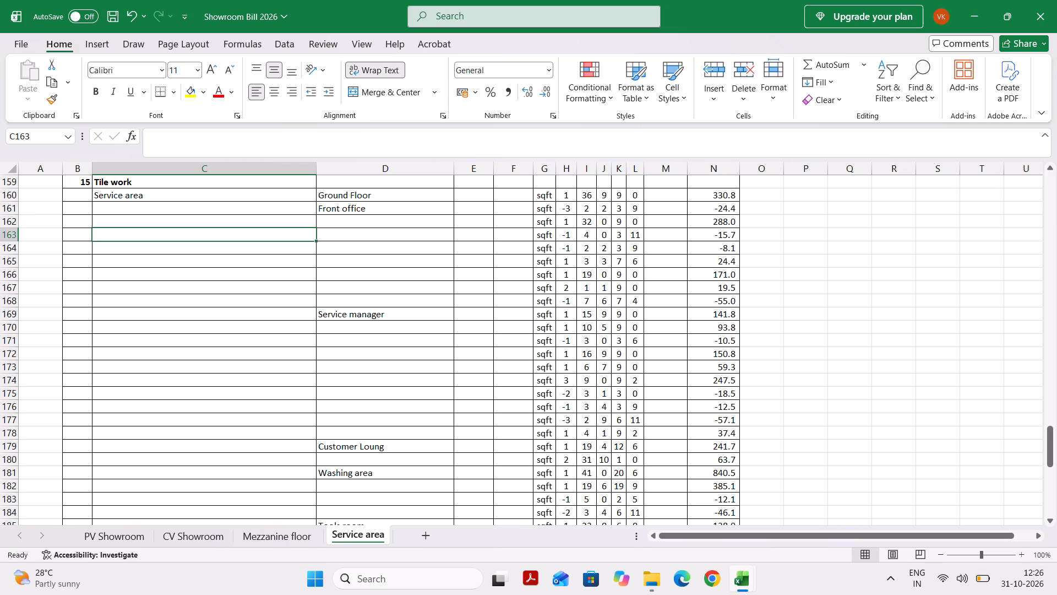
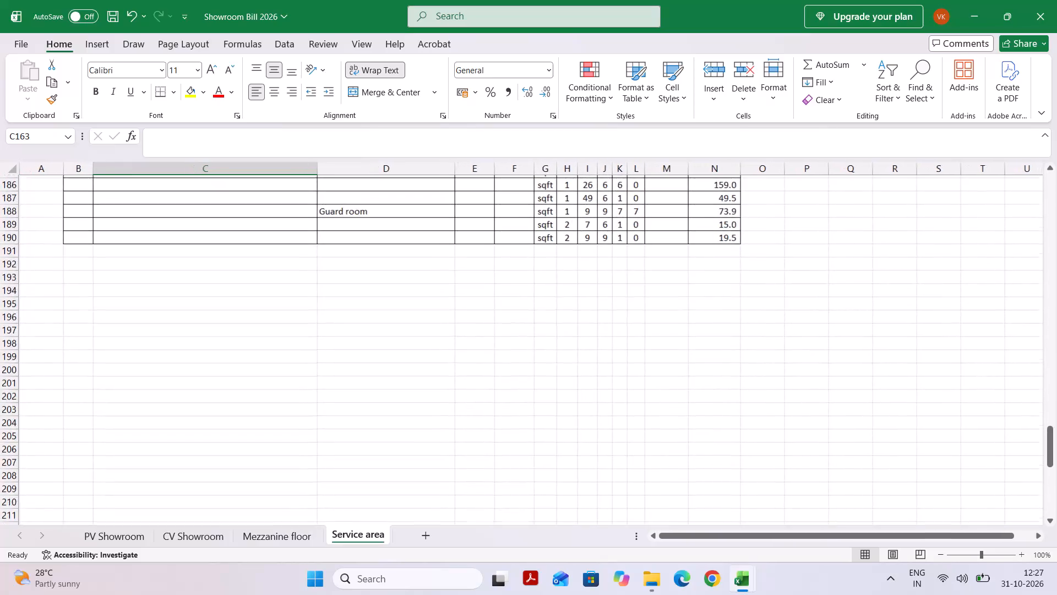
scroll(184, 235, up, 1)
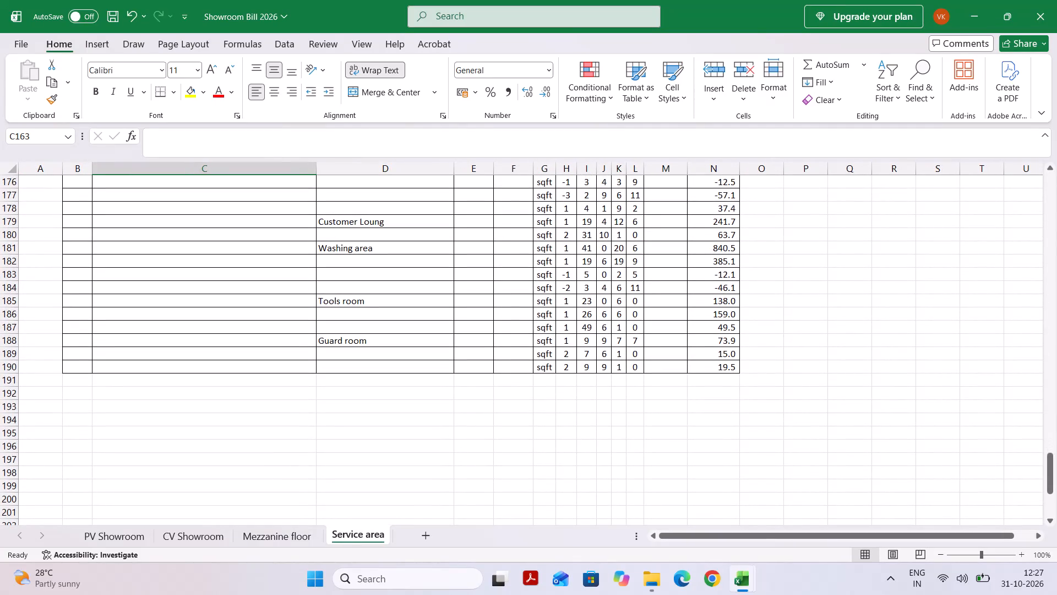
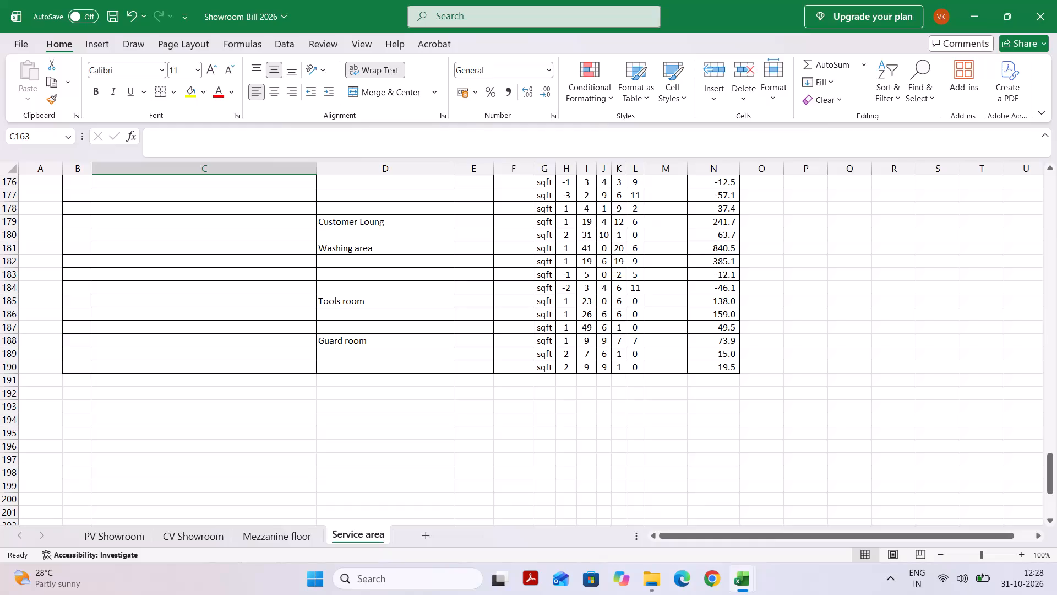
Apply all borders to the empty rows below the Guard room tile entries, covering the range B191:N289.
scroll(352, 444, up, 1)
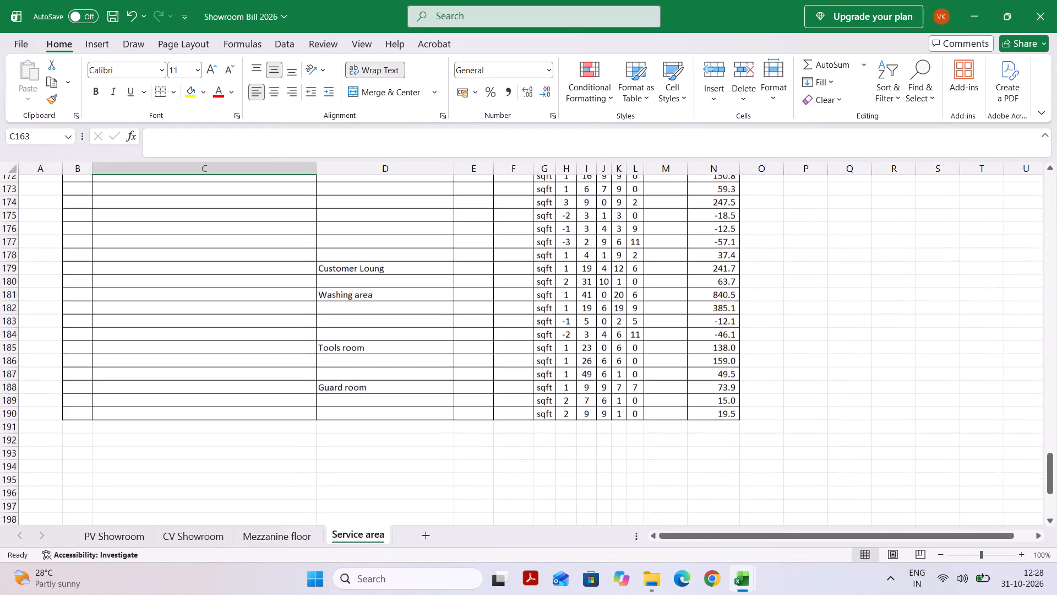
scroll(352, 444, up, 1)
scroll(352, 444, down, 1)
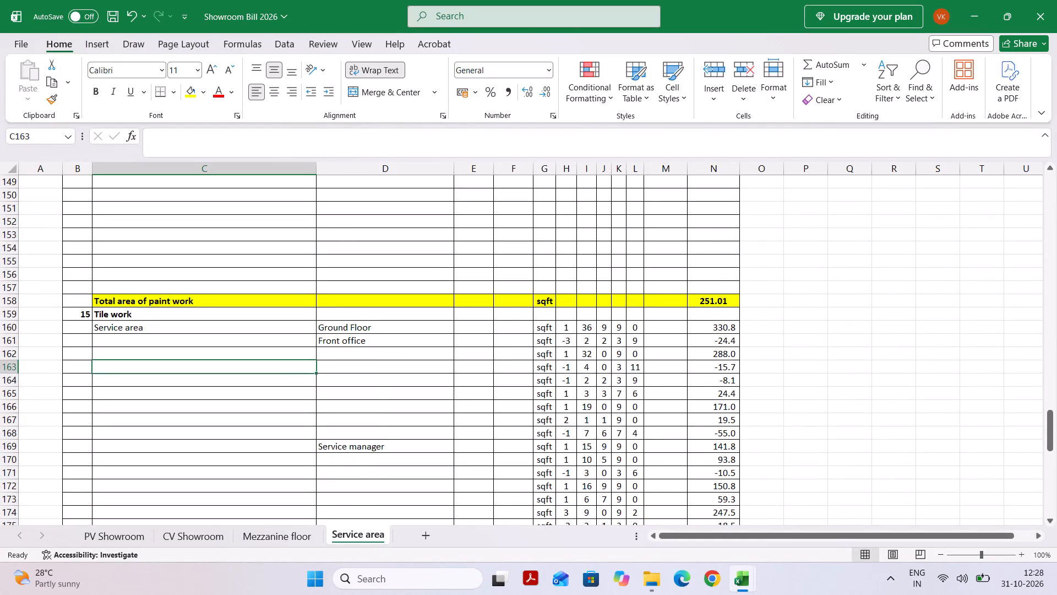
scroll(346, 393, down, 2)
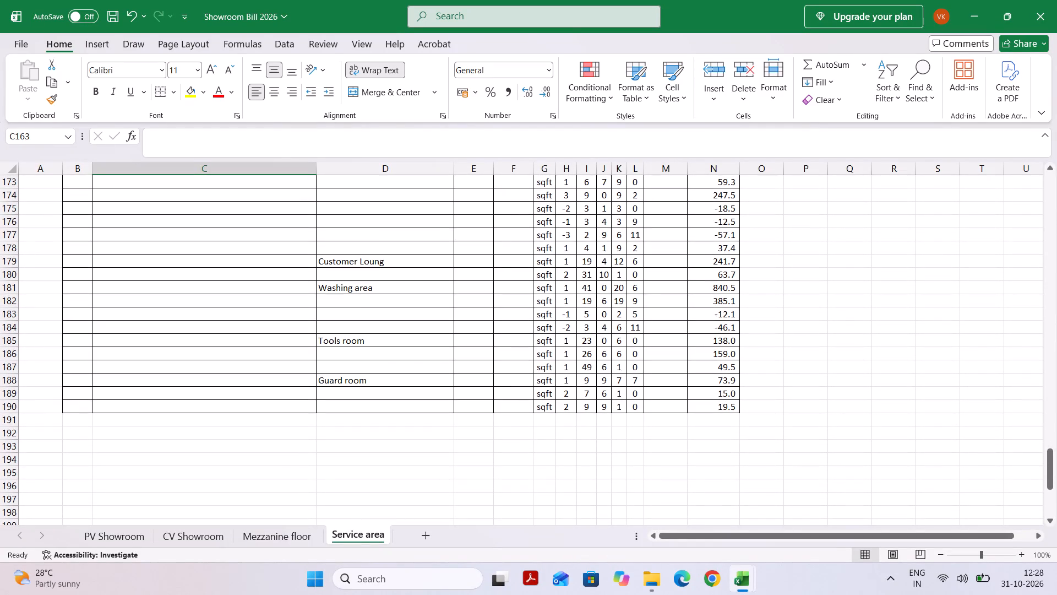
drag(78, 416, 339, 443)
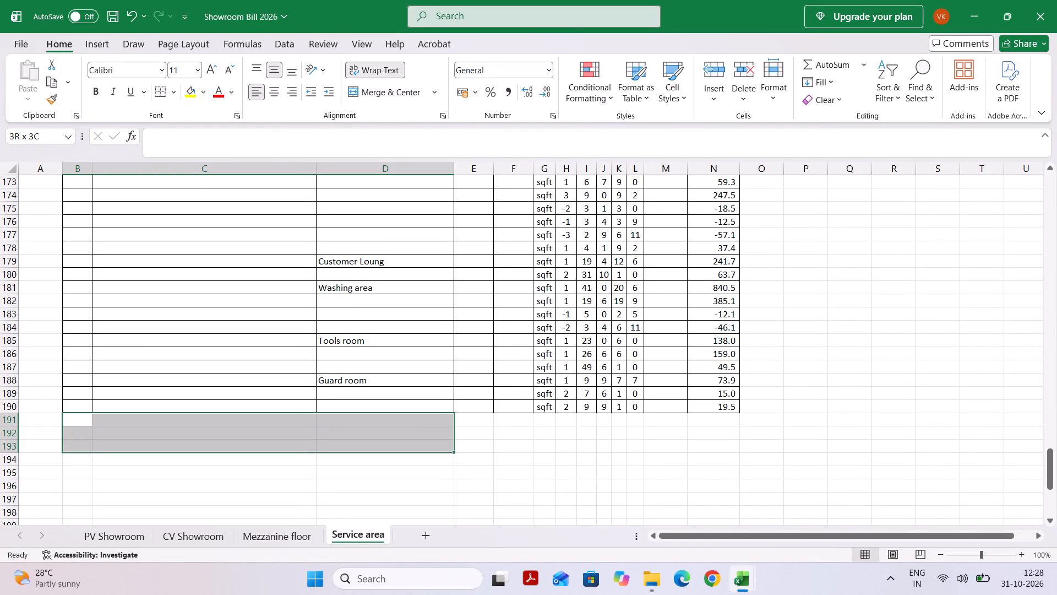
drag(339, 443, 663, 562)
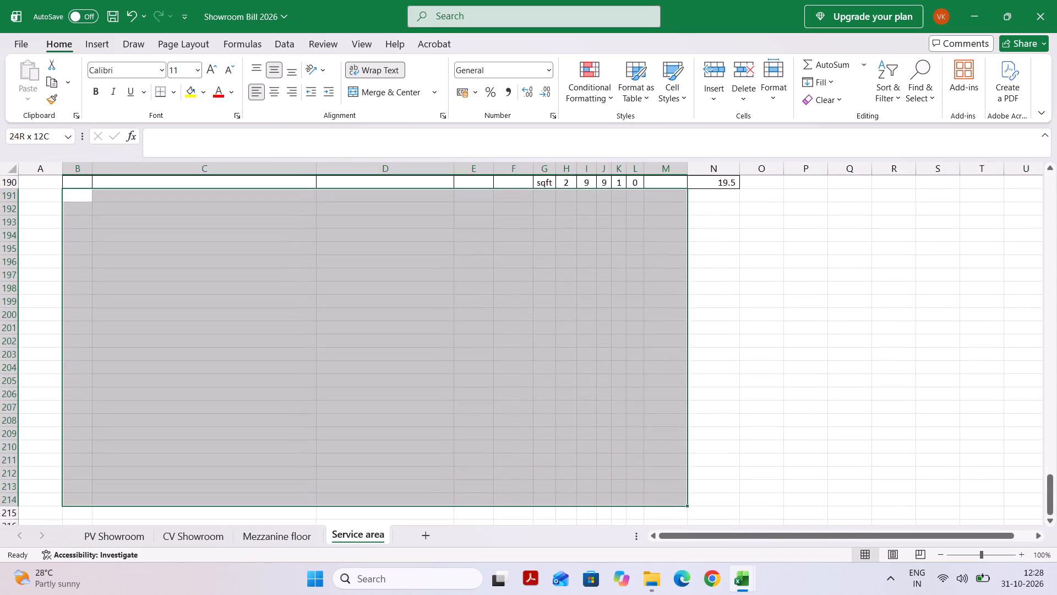
drag(663, 562, 717, 531)
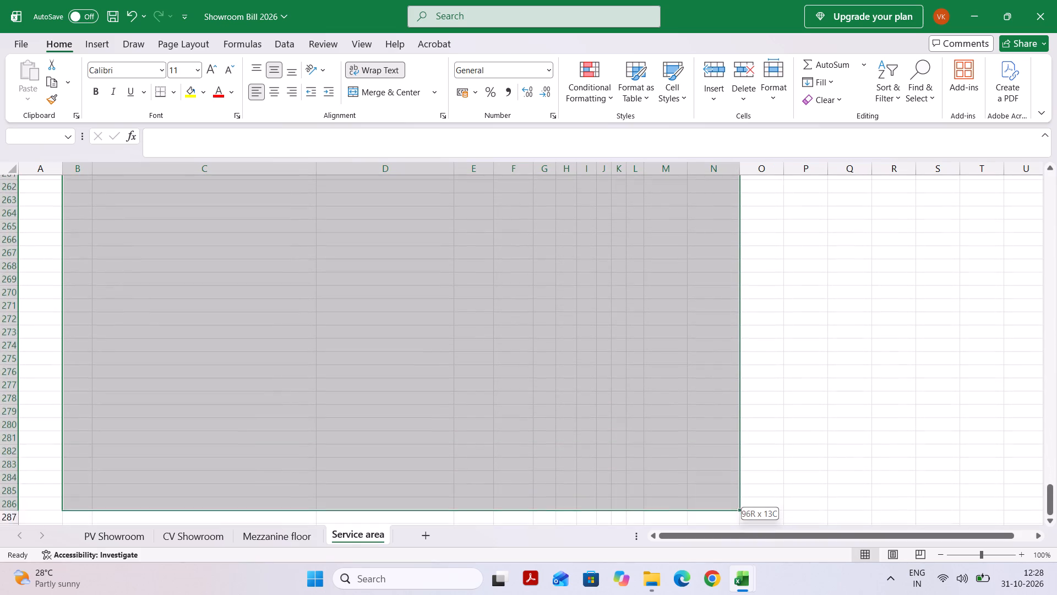
drag(717, 531, 717, 518)
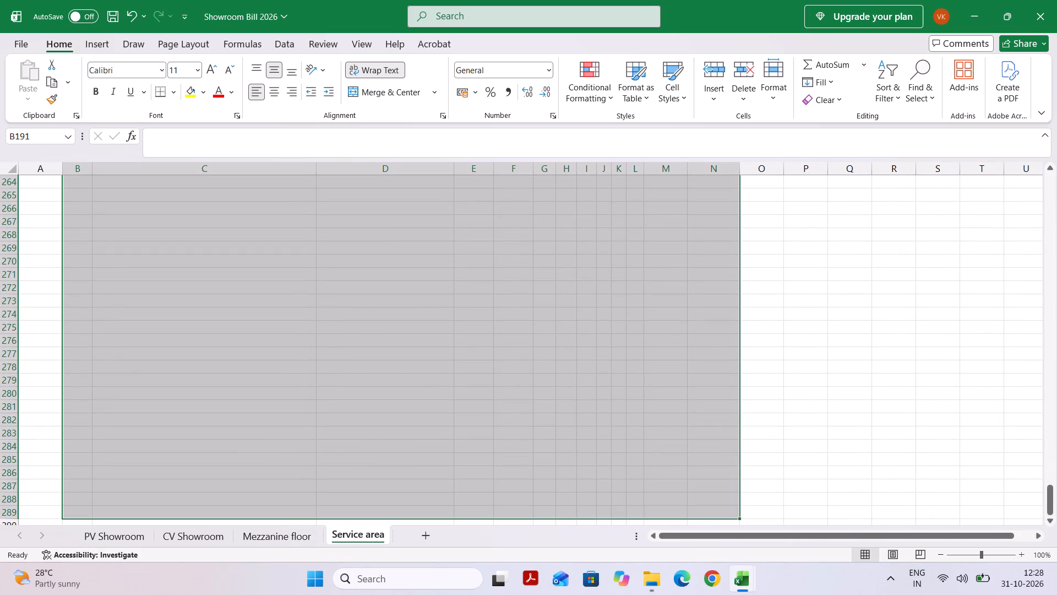
scroll(493, 299, up, 6)
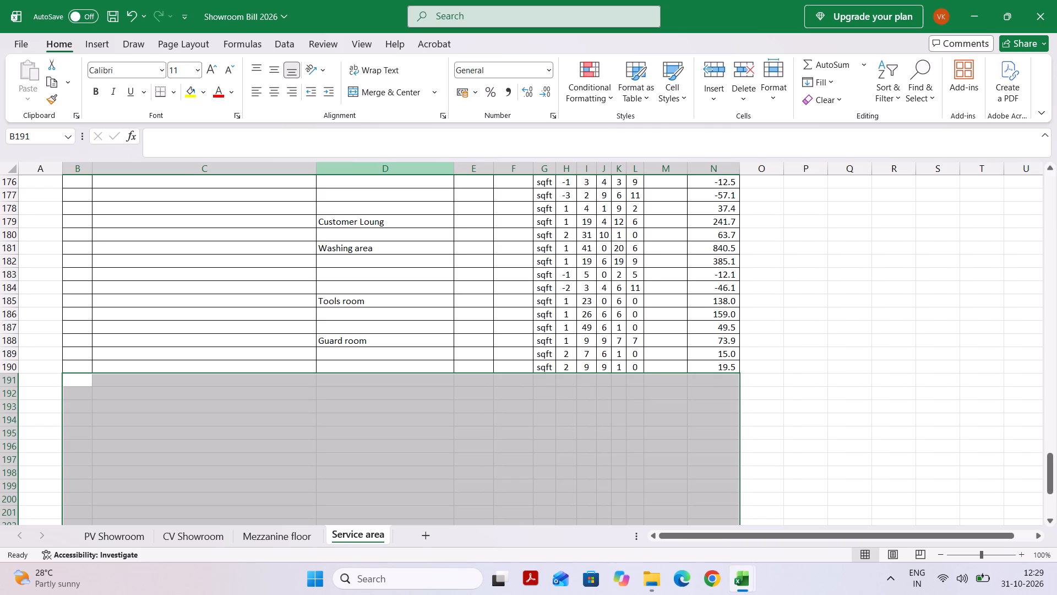
click(173, 98)
click(181, 234)
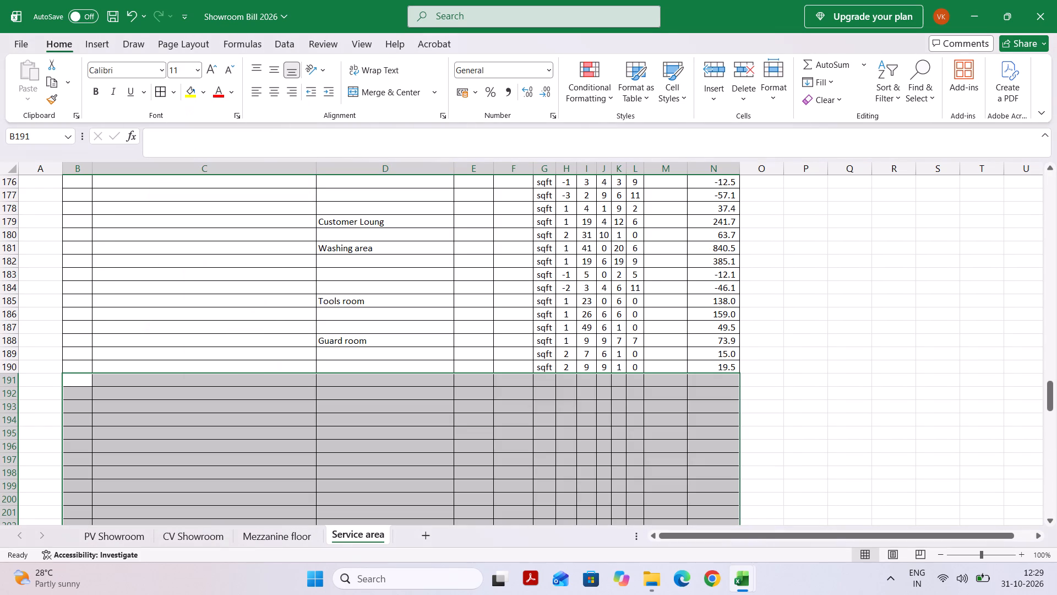
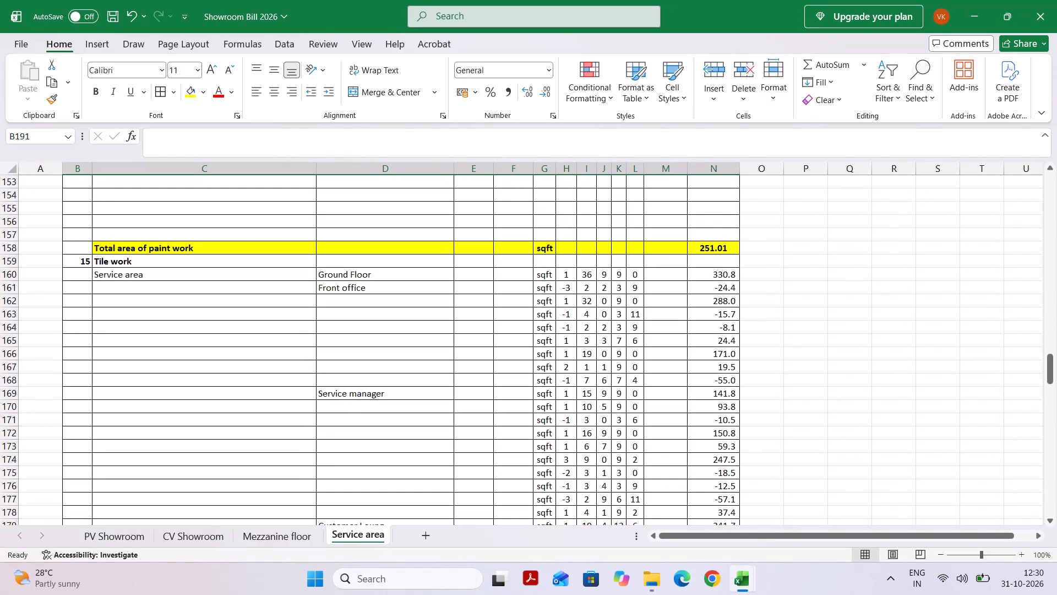
Review the Service area tile work entries from Ground Floor through Guard room, checking the location labels against their measurement rows.
scroll(293, 264, down, 2)
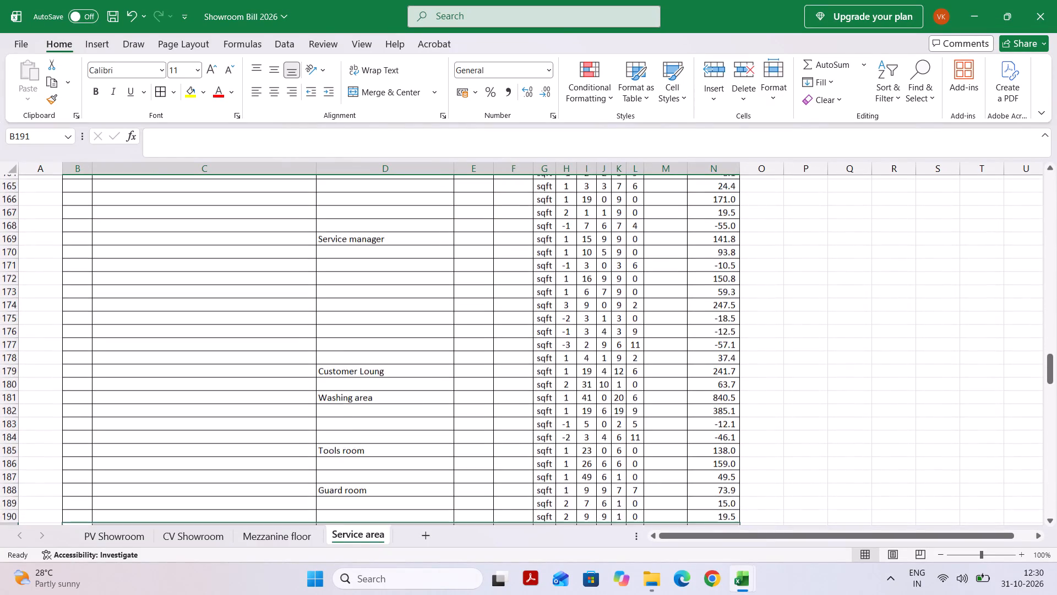
scroll(293, 264, down, 1)
scroll(316, 329, up, 3)
scroll(316, 329, down, 1)
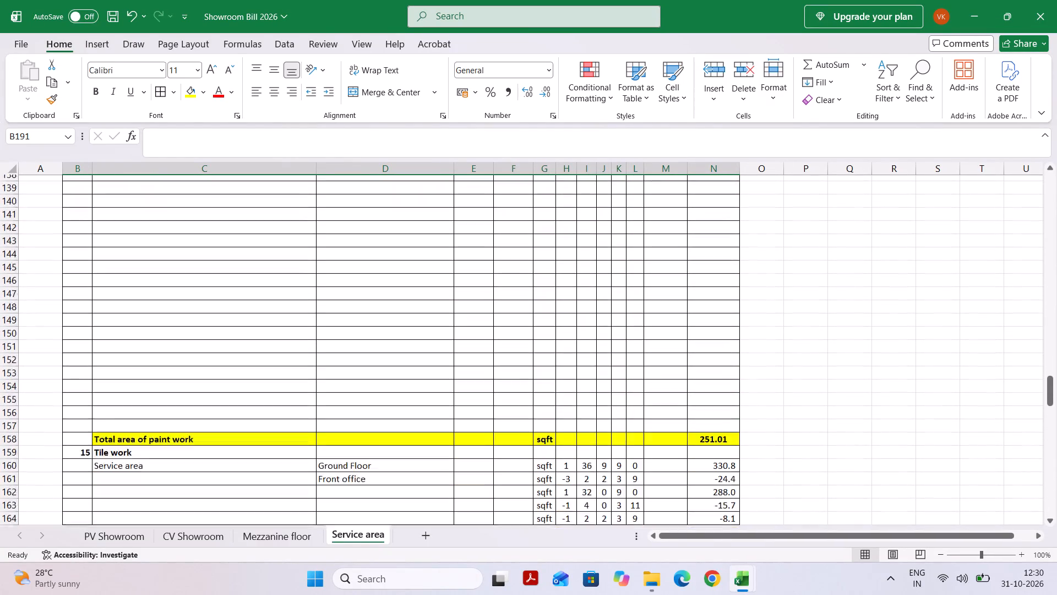
scroll(316, 329, down, 1)
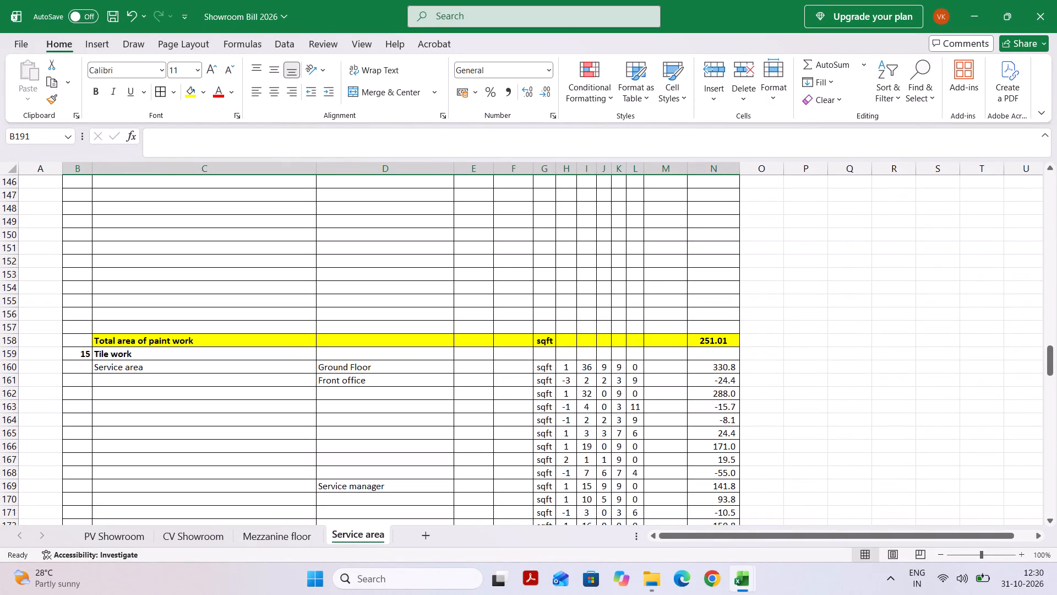
click(341, 377)
scroll(342, 412, down, 2)
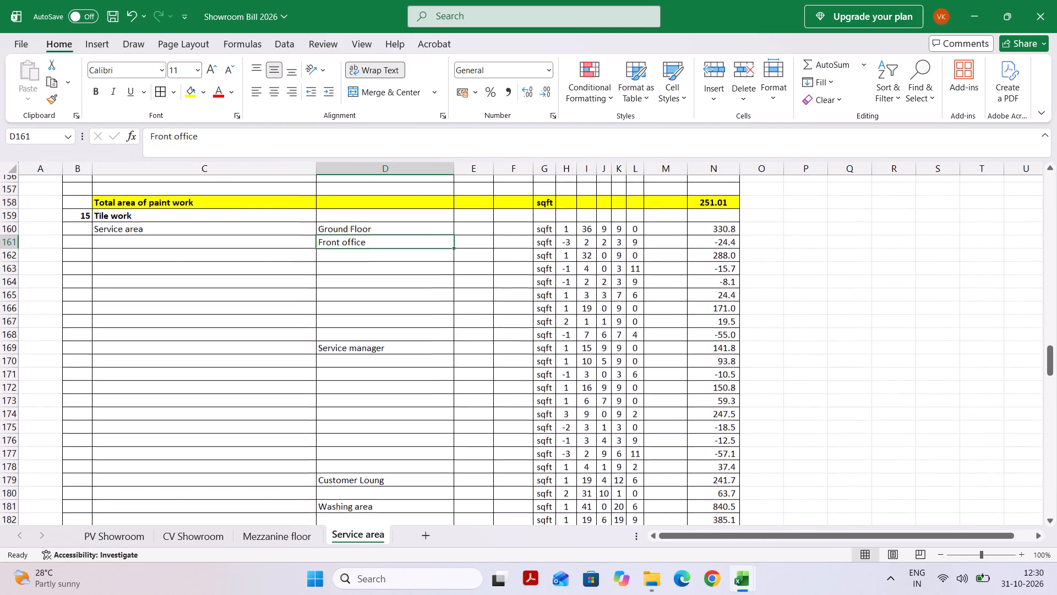
scroll(342, 412, down, 1)
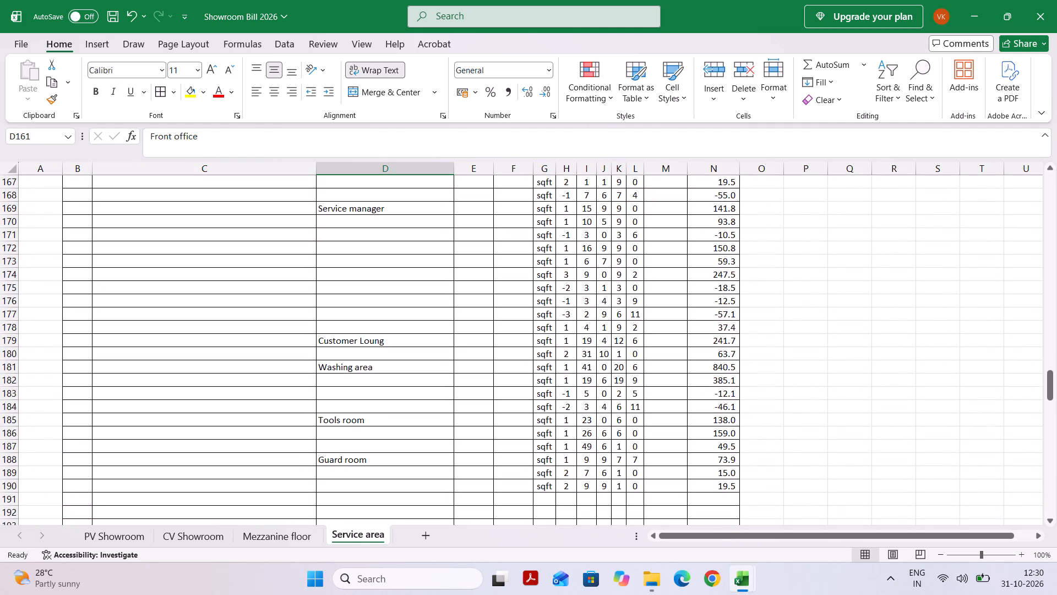
click(339, 390)
scroll(339, 390, up, 2)
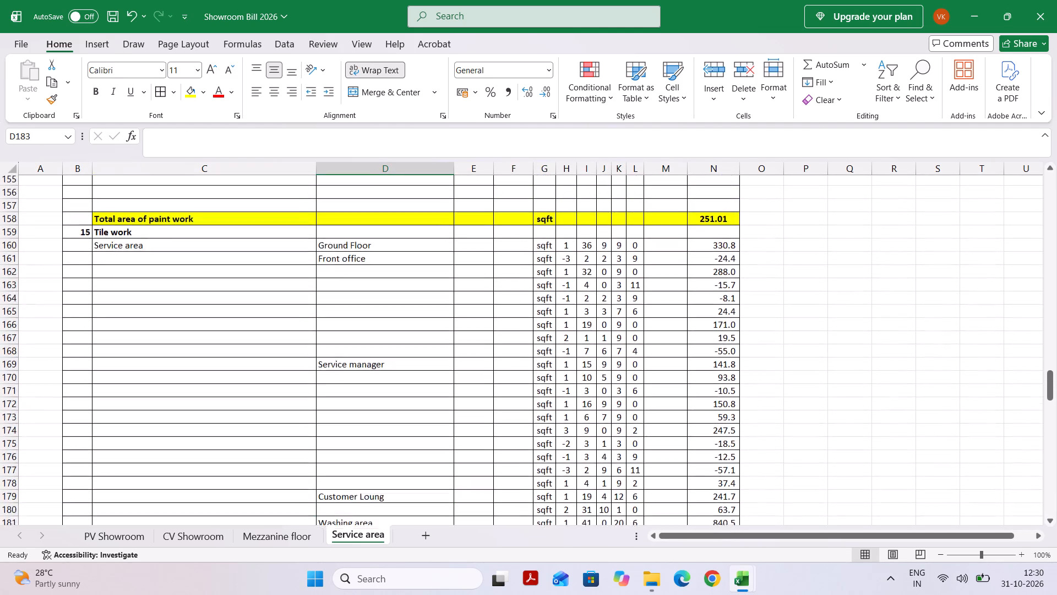
scroll(339, 390, down, 1)
click(359, 251)
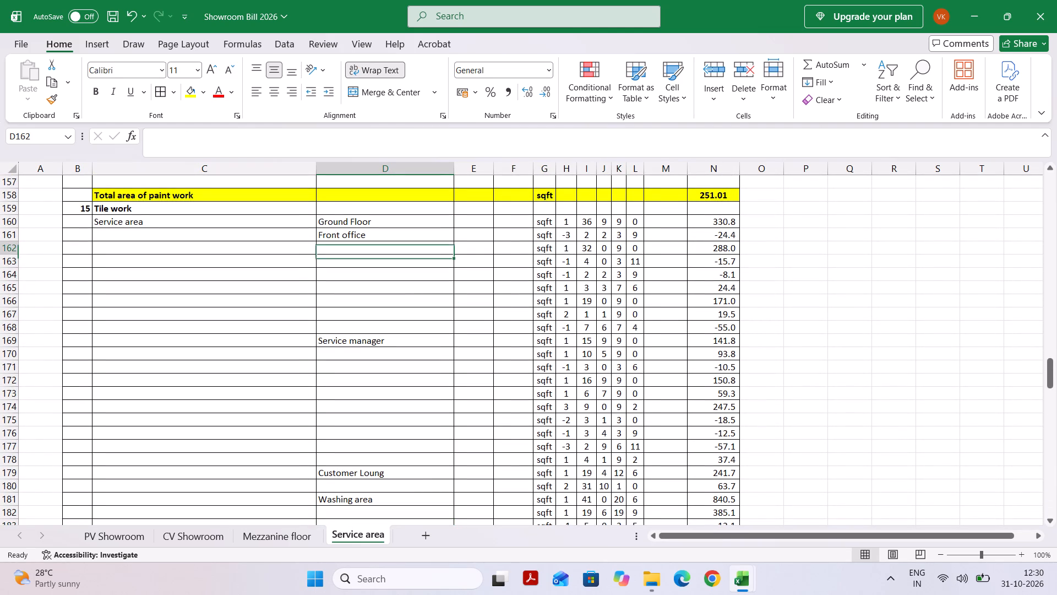
click(350, 351)
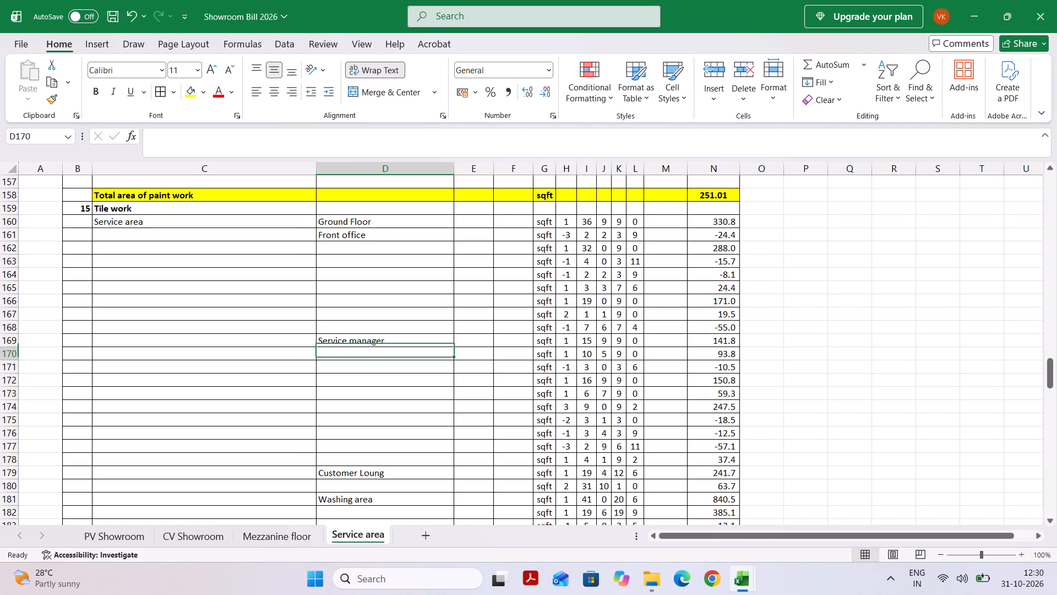
scroll(350, 351, down, 1)
scroll(389, 343, up, 1)
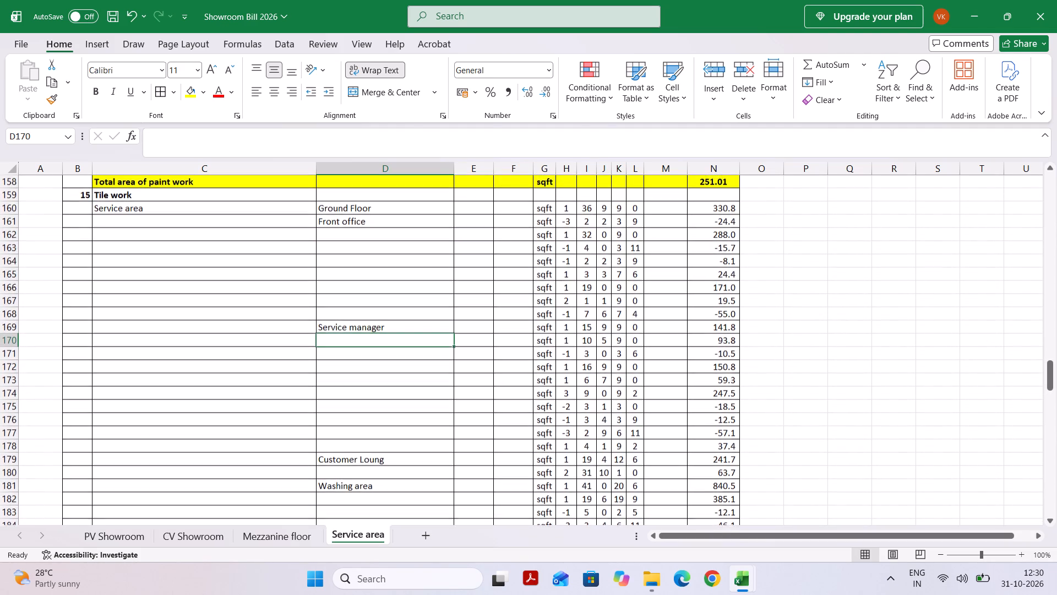
click(372, 263)
click(382, 228)
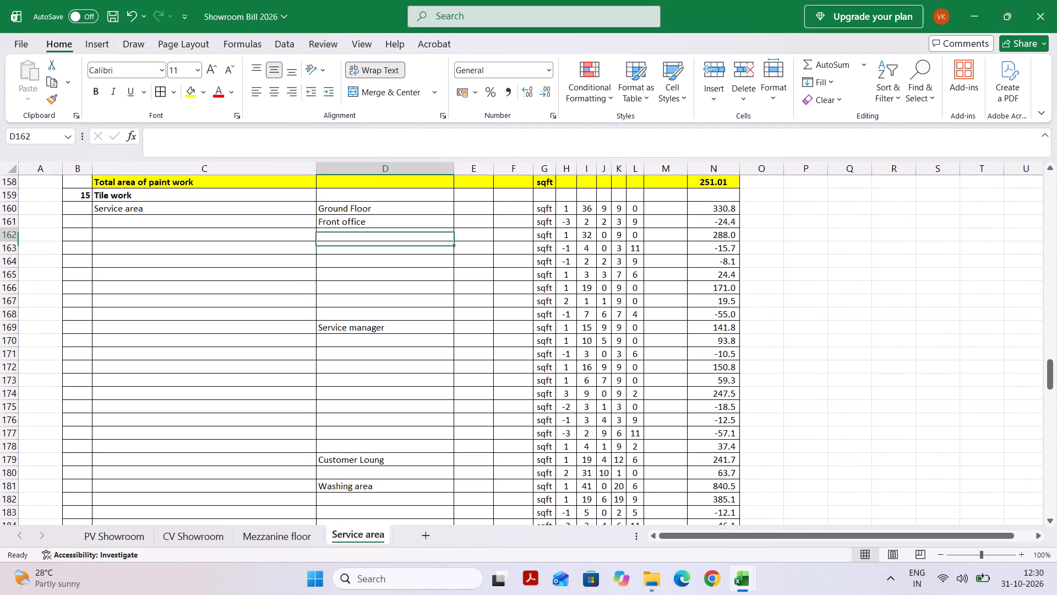
scroll(382, 228, down, 1)
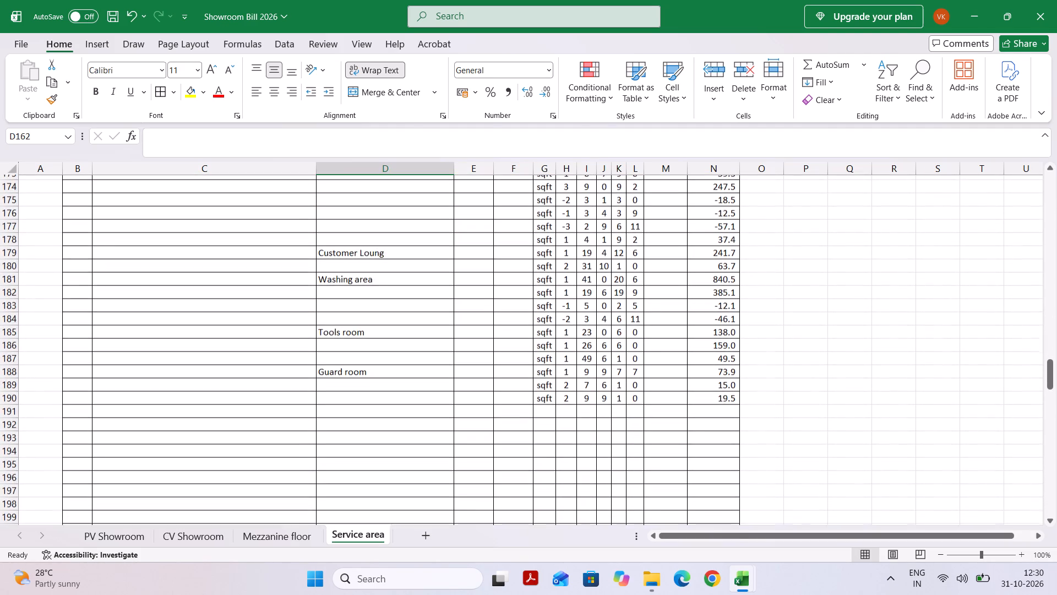
scroll(382, 228, up, 2)
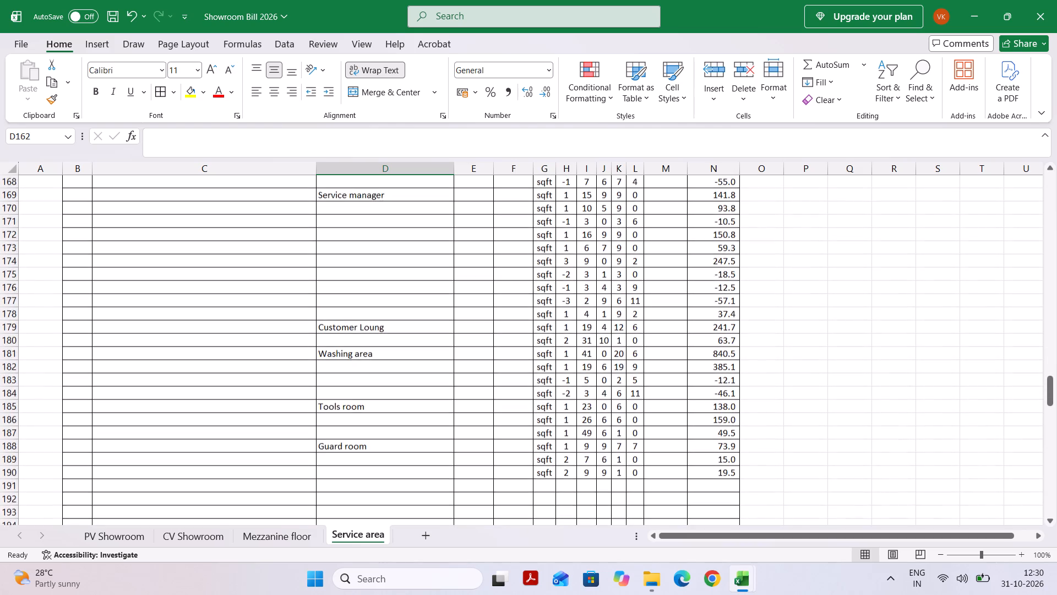
scroll(382, 228, up, 1)
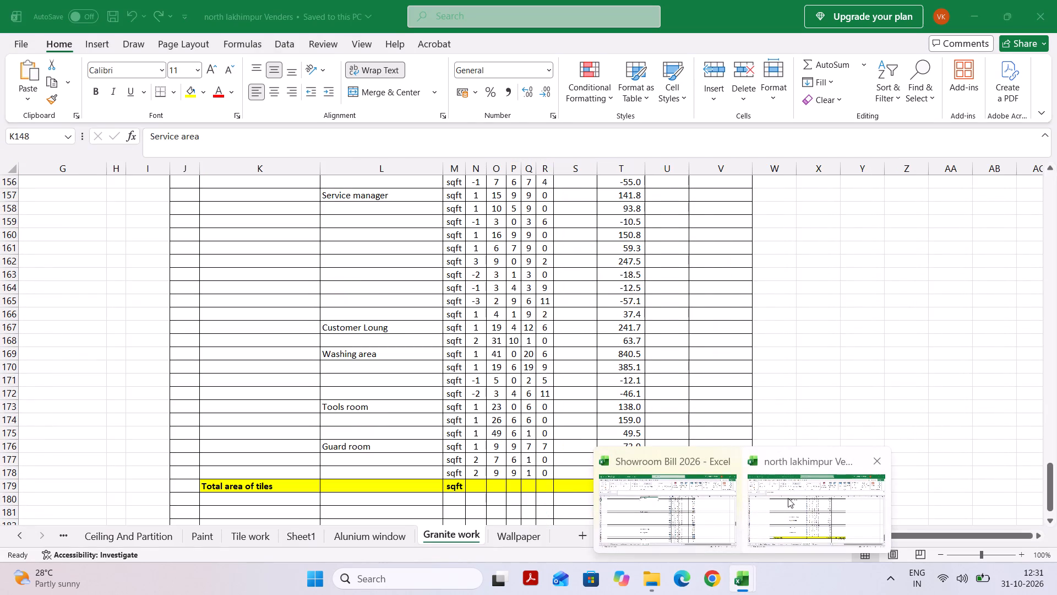
Switch to the north lakhimpur Venders workbook and examine the Service area entries and their location labels on the Granite work sheet.
click(788, 498)
click(500, 439)
scroll(500, 439, up, 2)
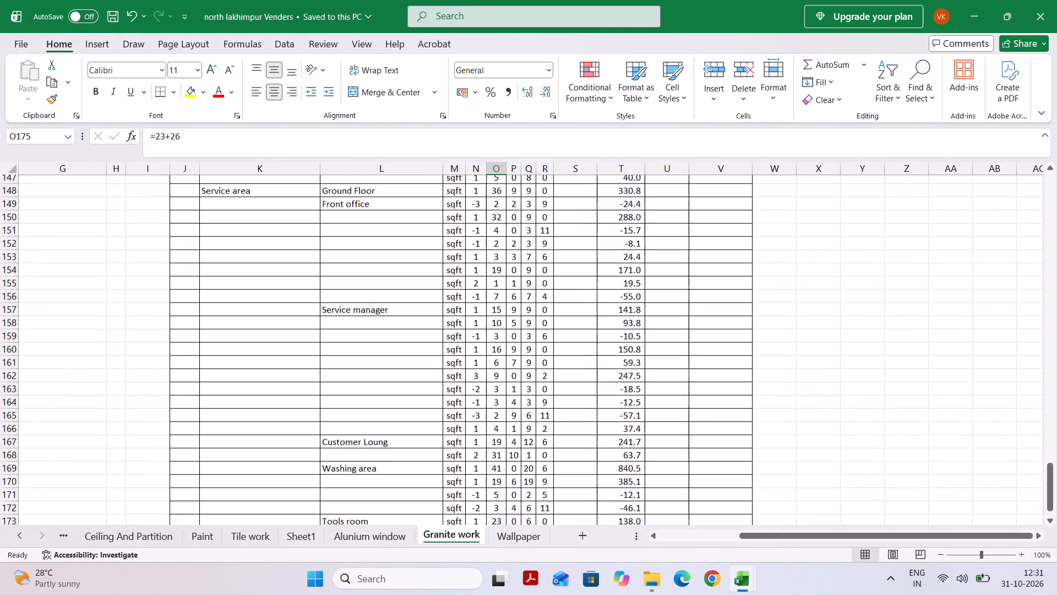
scroll(500, 439, up, 2)
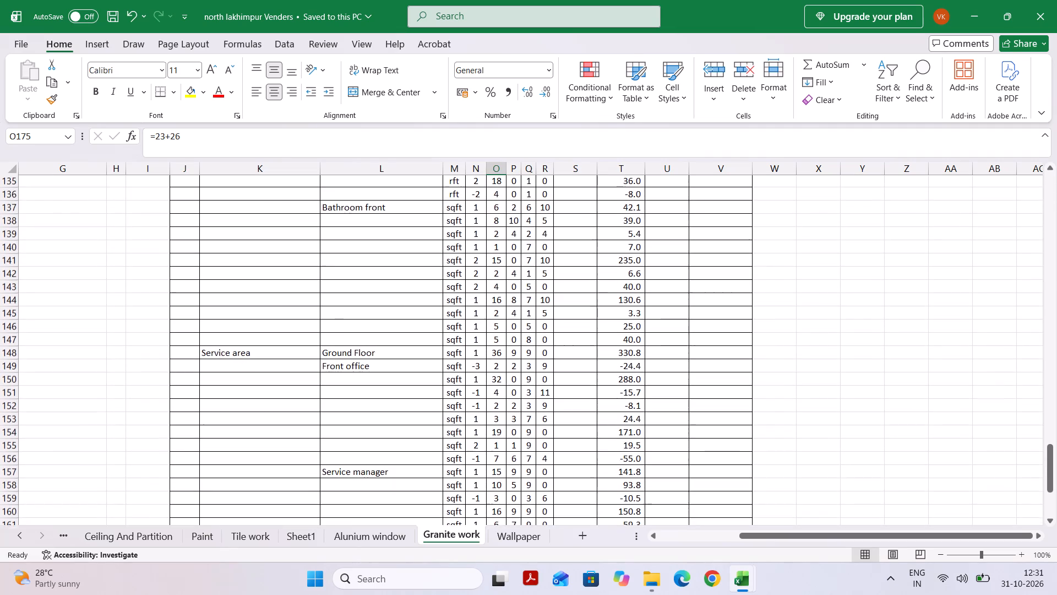
scroll(500, 439, up, 3)
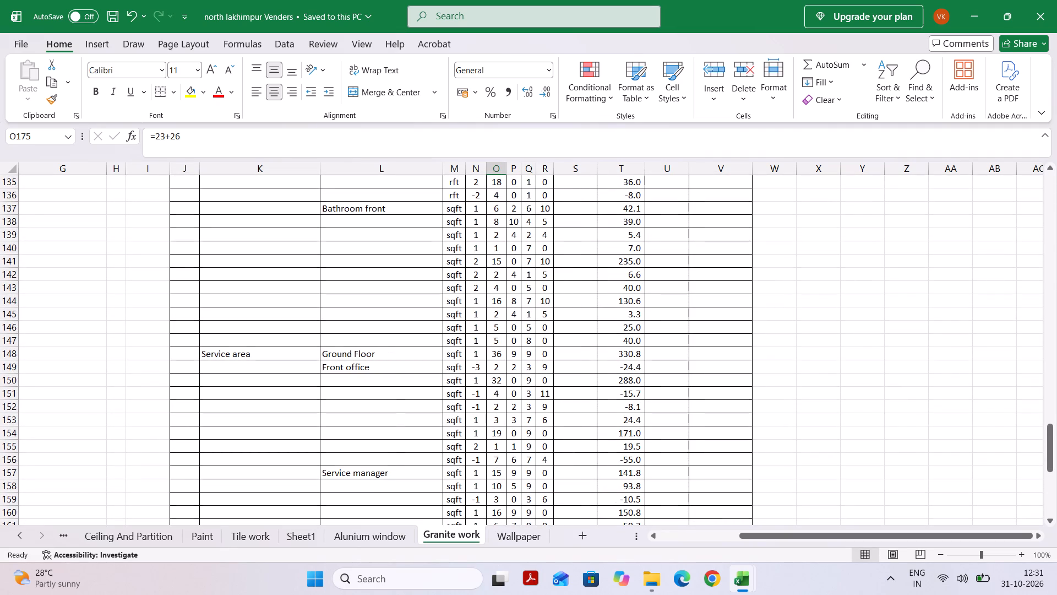
scroll(504, 377, down, 1)
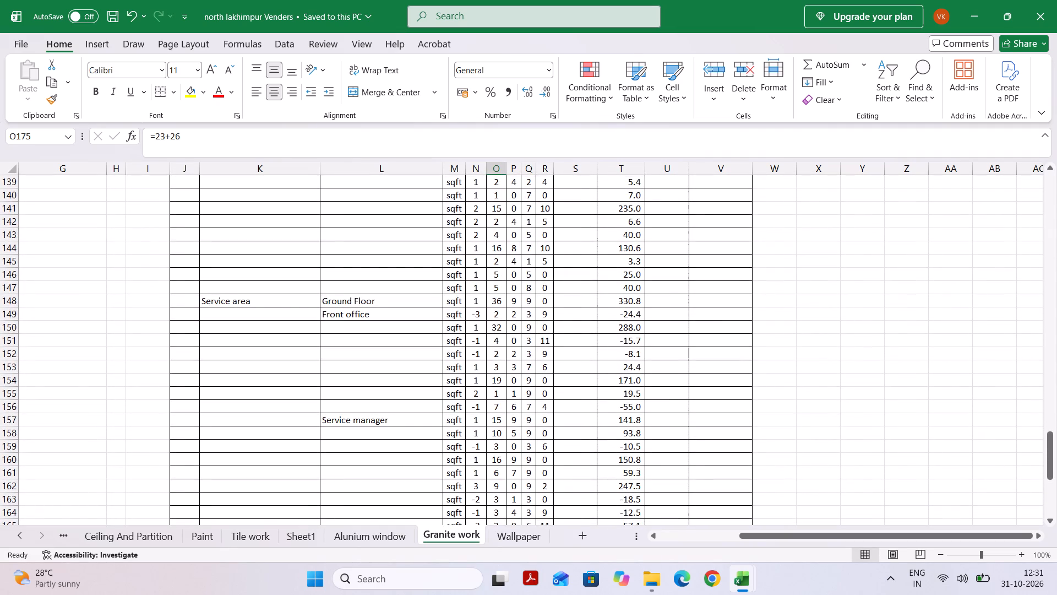
scroll(494, 365, down, 1)
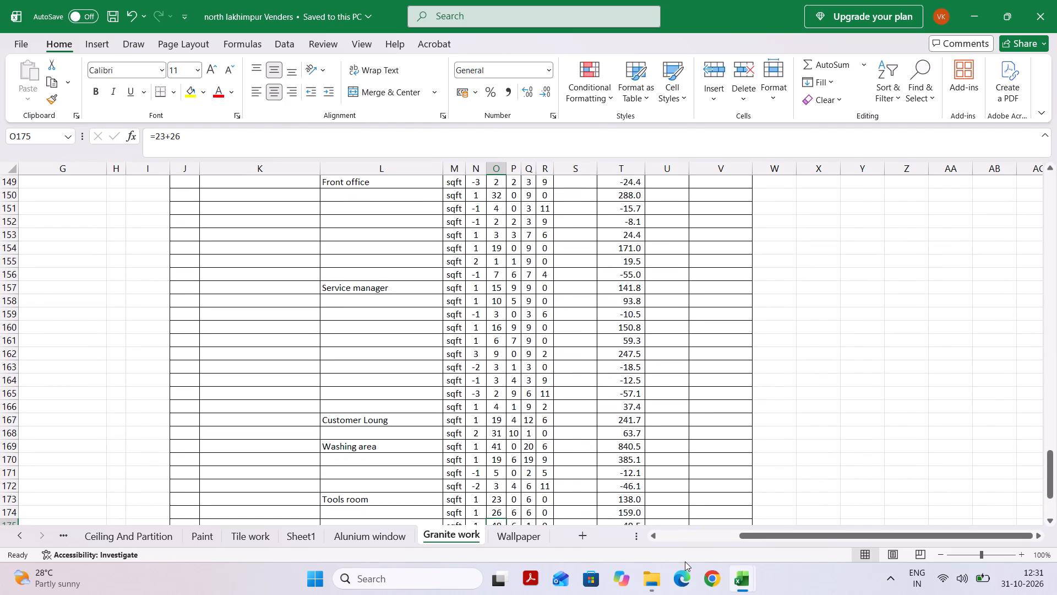
Return to Showroom Bill 2026 and enter Mezzanine in cell C179, beside the Customer Loung tile entry.
click(737, 577)
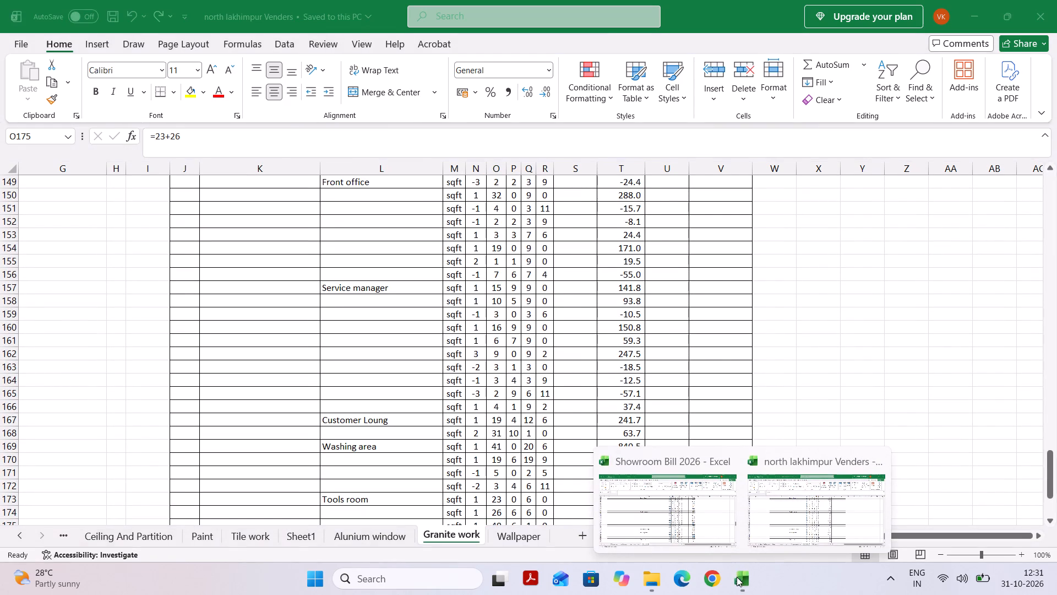
click(760, 513)
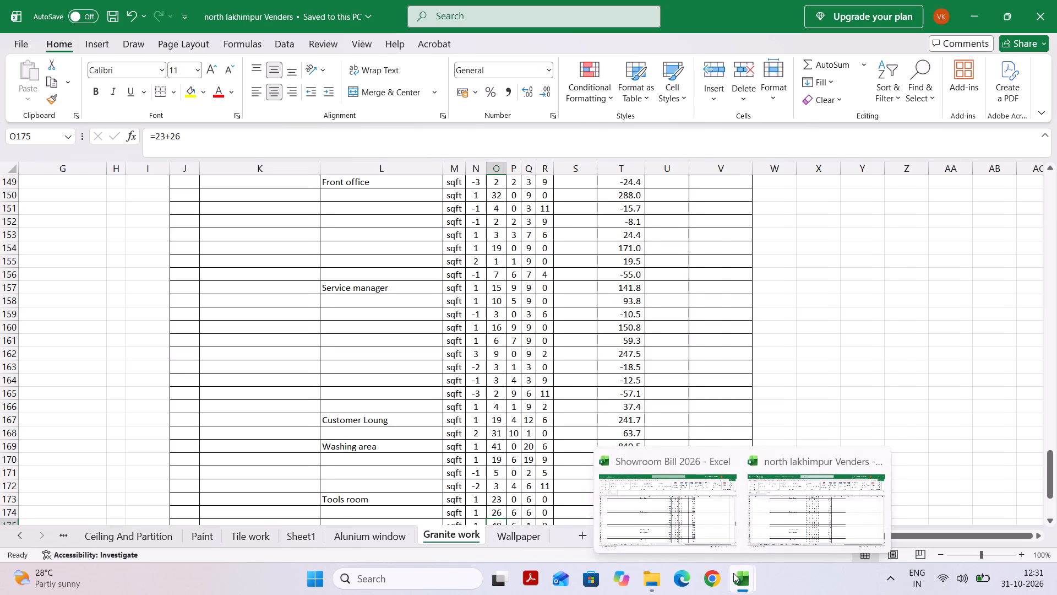
click(642, 507)
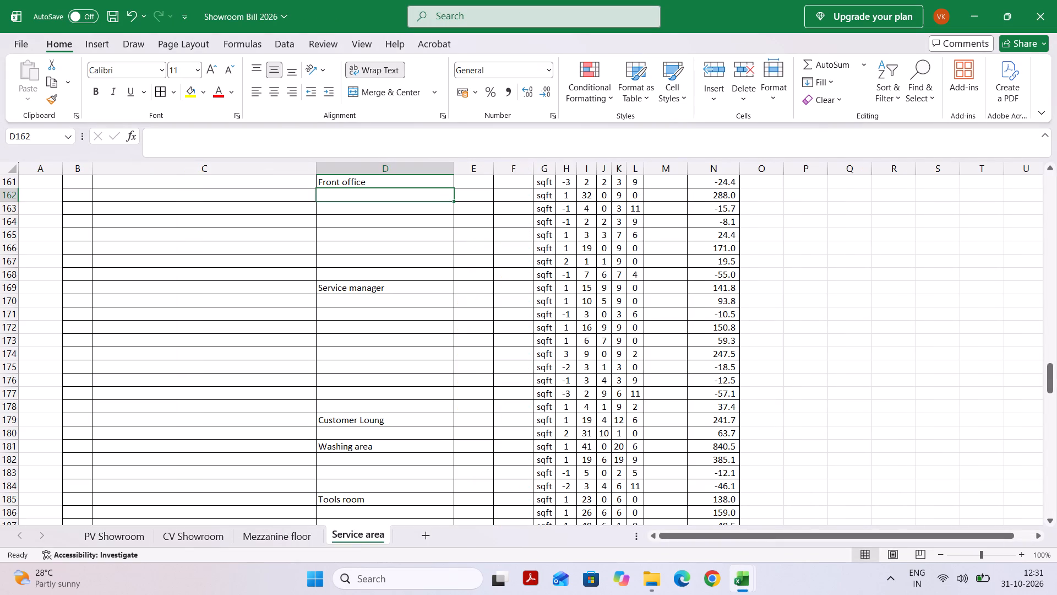
click(271, 416)
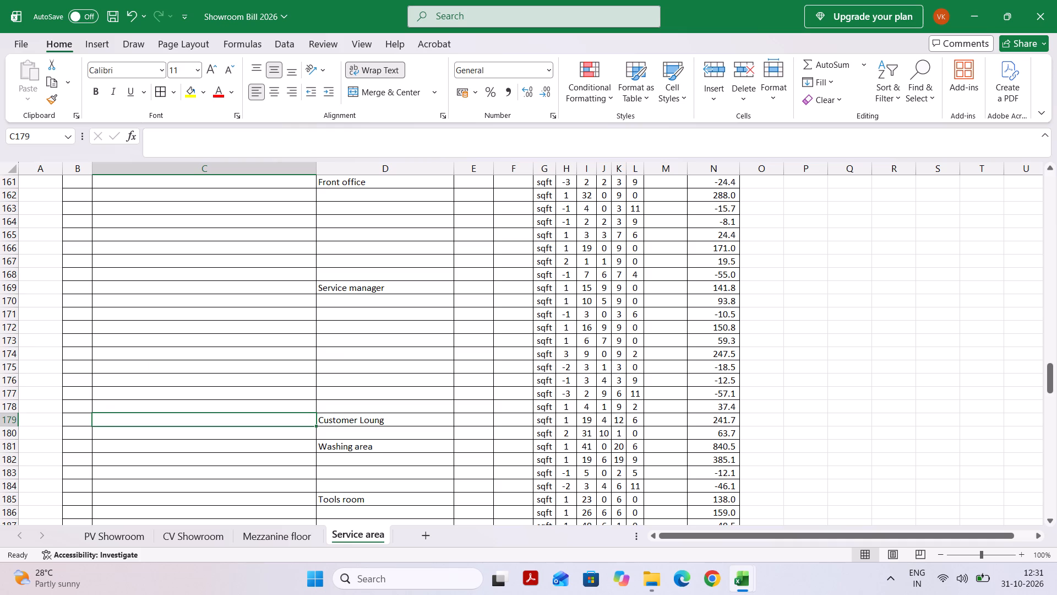
text(Cut)
key(BackSpace)
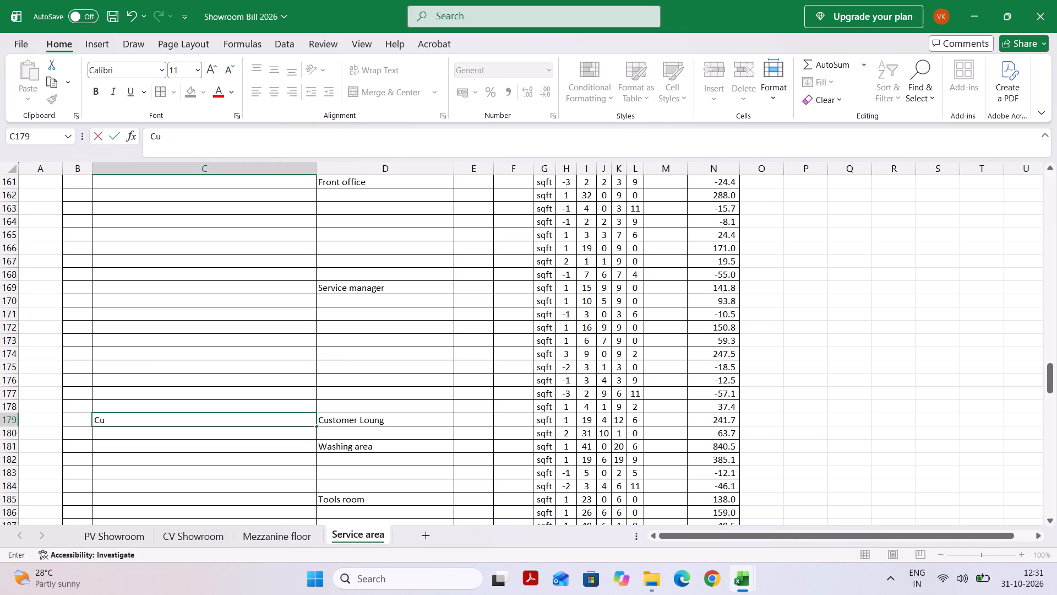
text(stomer Lo)
key(BackSpace)
key(BackSpace)
key(BackSpace)
key(BackSpace)
key(BackSpace)
key(BackSpace)
key(BackSpace)
key(BackSpace)
key(BackSpace)
key(BackSpace)
key(BackSpace)
key(BackSpace)
key(BackSpace)
key(shift+m)
key(e)
text(zz)
text(anine)
key(Tab)
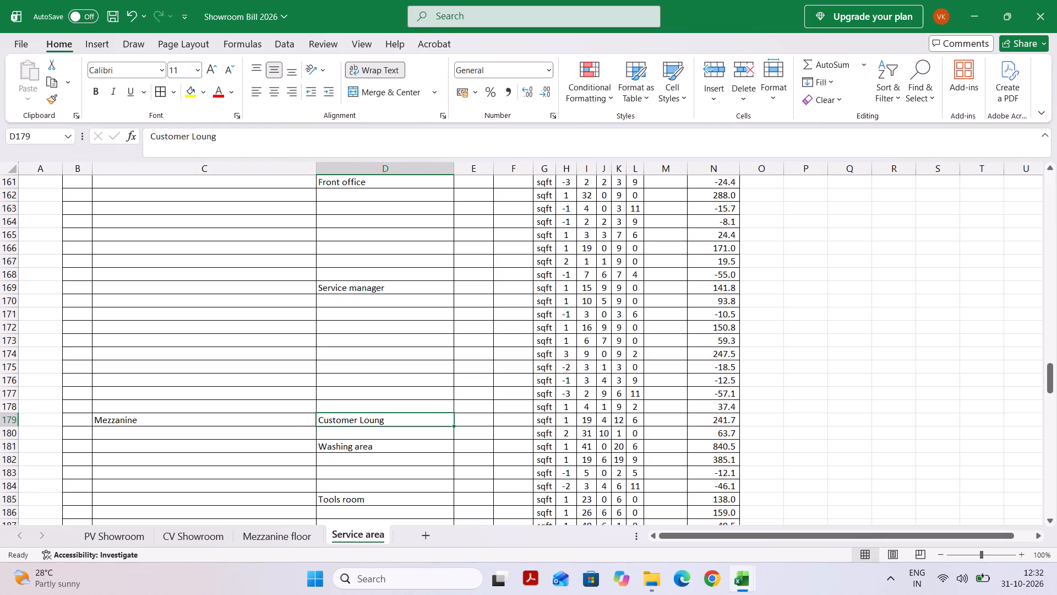
Review the Washing area, Tools room and Guard room tile entries and their blank floor label cells in column C.
click(285, 445)
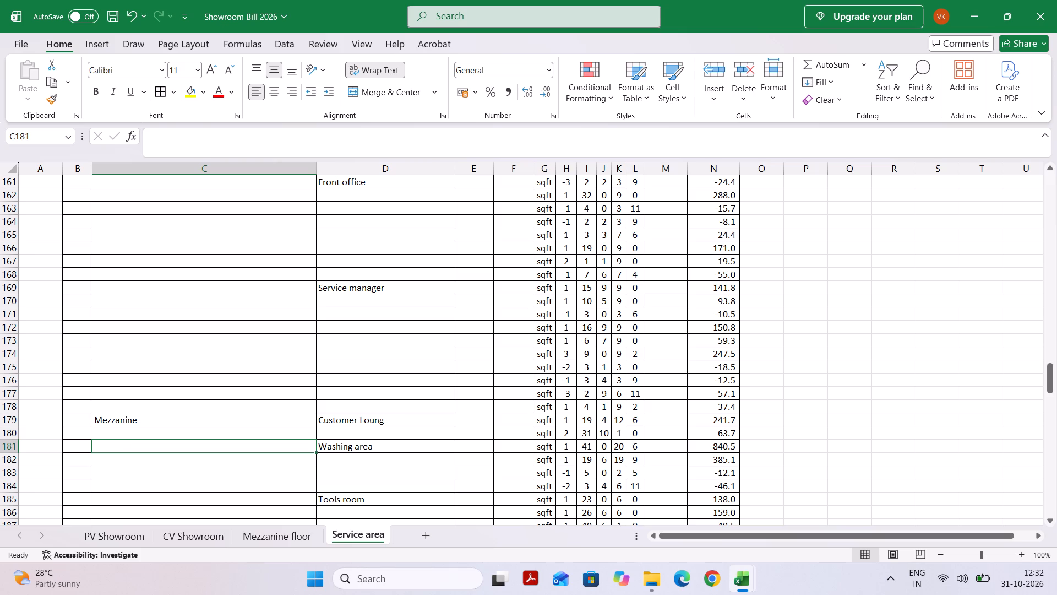
scroll(301, 475, down, 1)
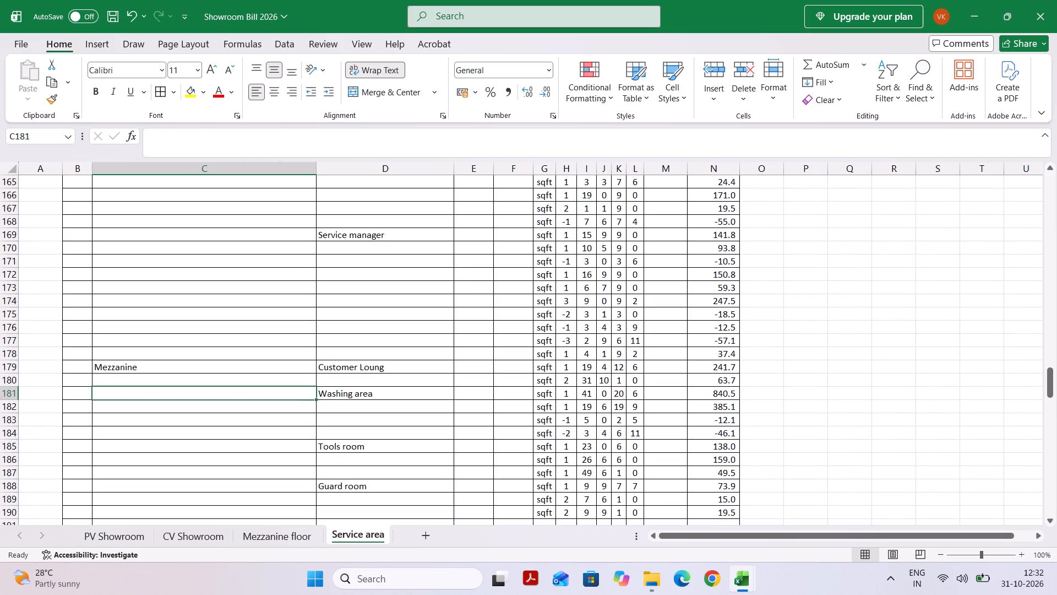
scroll(344, 432, down, 1)
scroll(344, 432, up, 1)
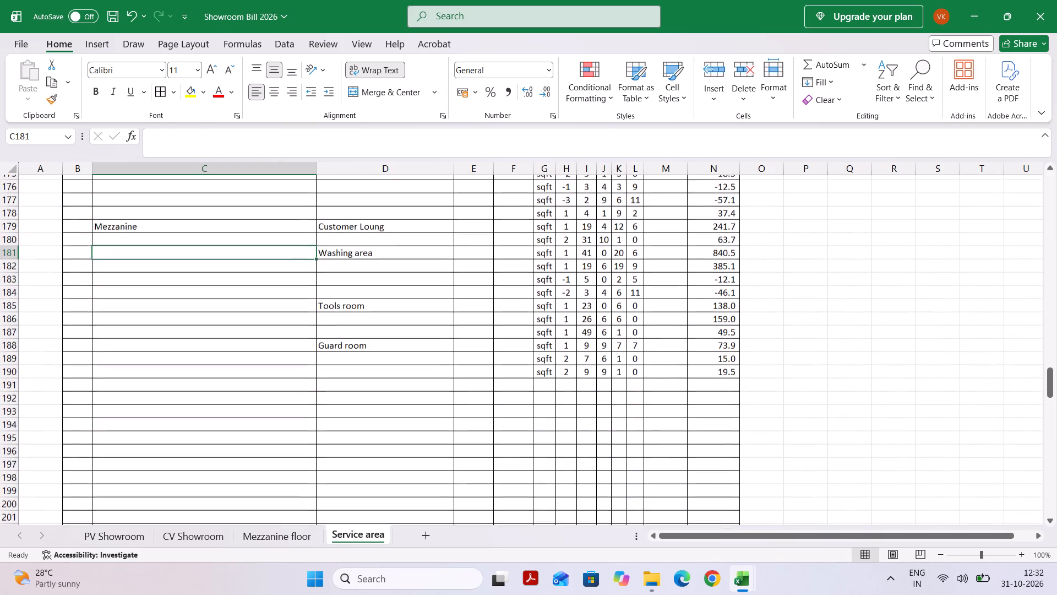
click(308, 345)
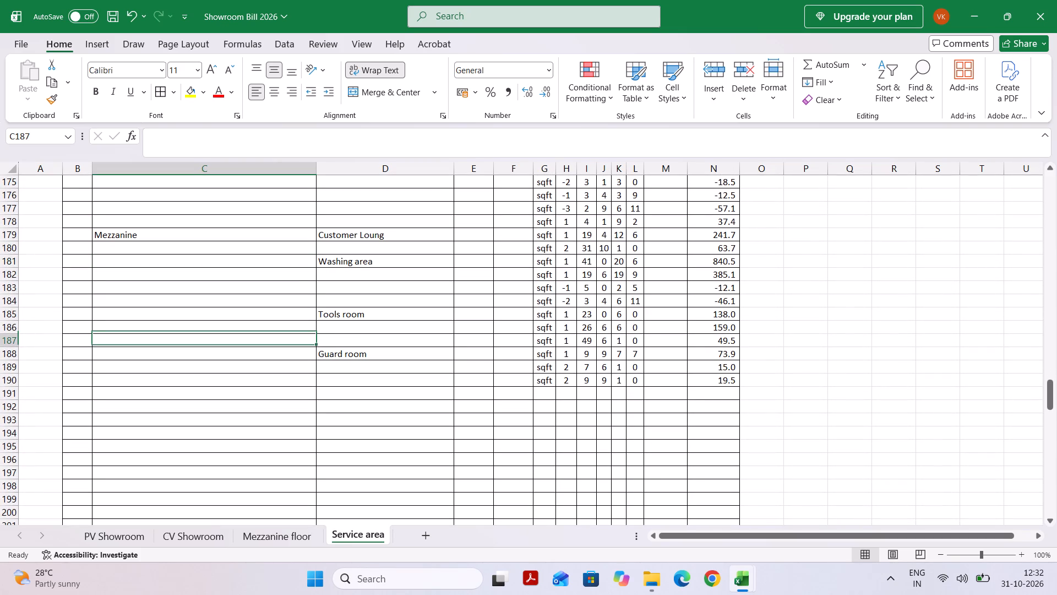
click(323, 365)
click(323, 376)
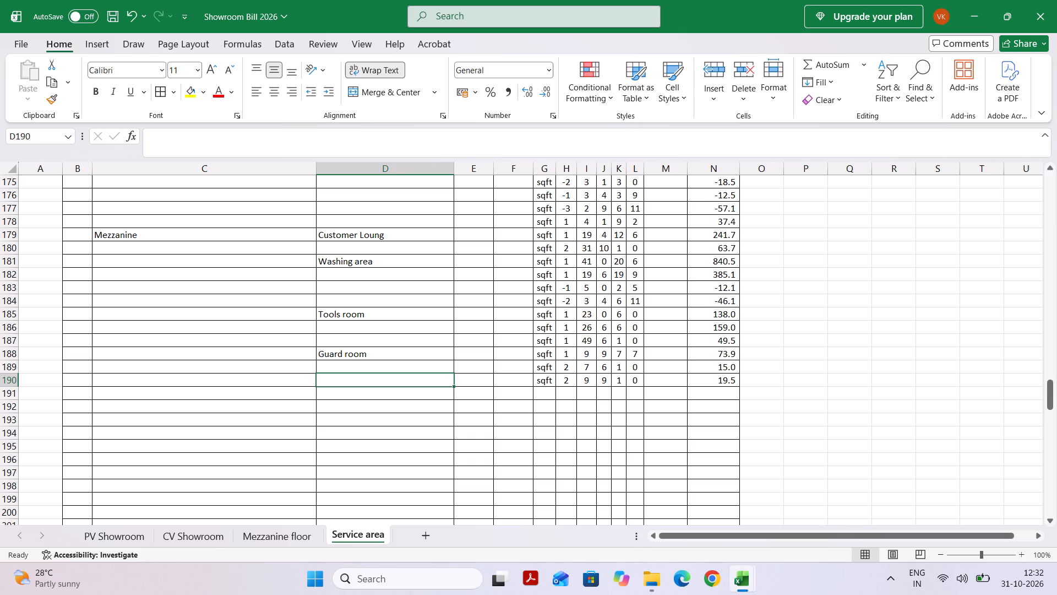
scroll(310, 345, up, 1)
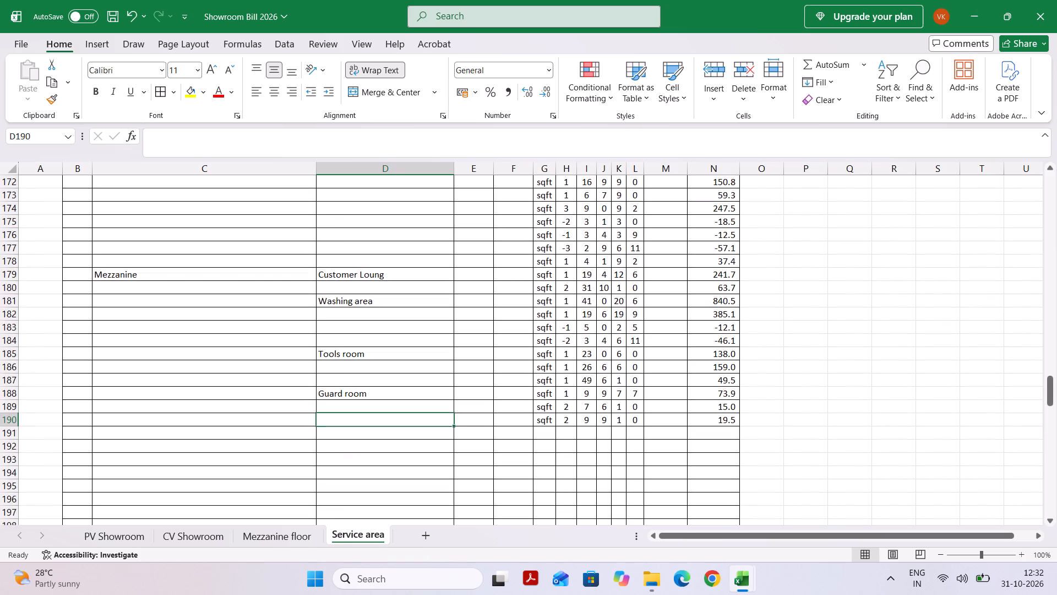
click(290, 298)
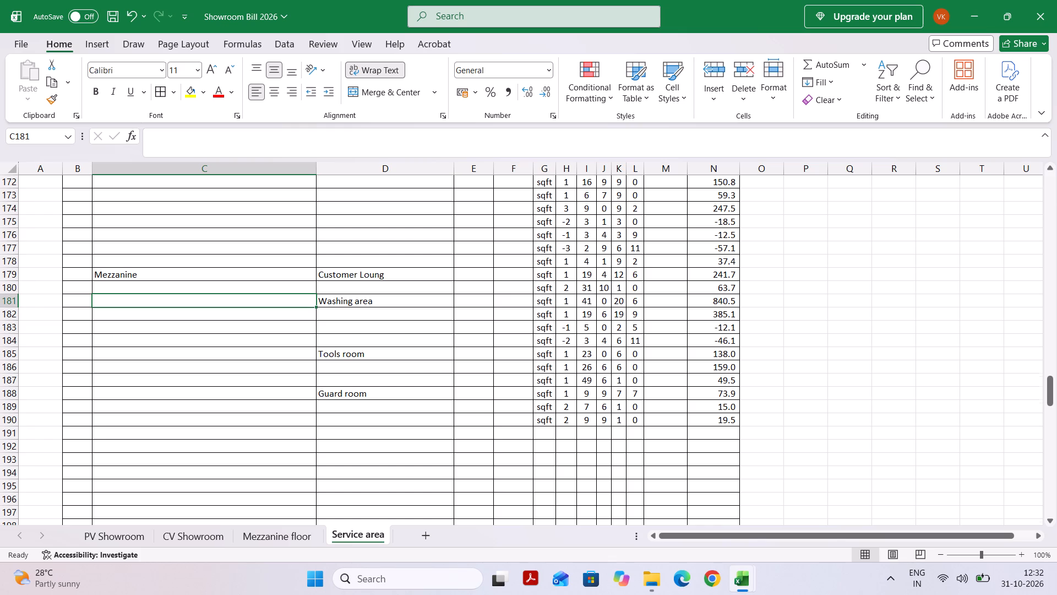
Copy the Washing area, Tools room and Guard room labels from D181:D190 into column C, starting at C181.
click(287, 323)
scroll(287, 323, up, 1)
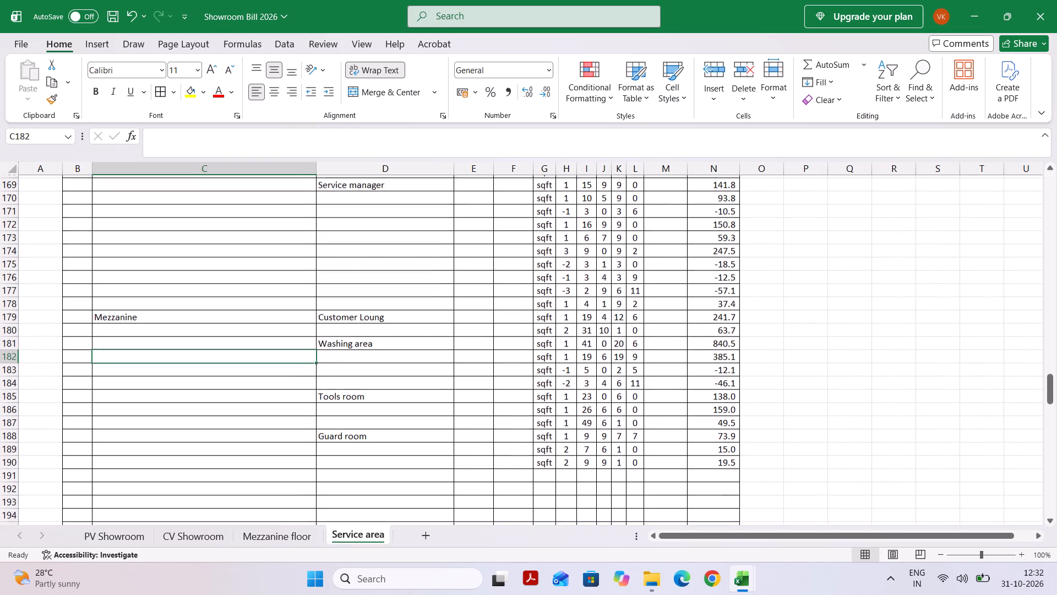
click(371, 338)
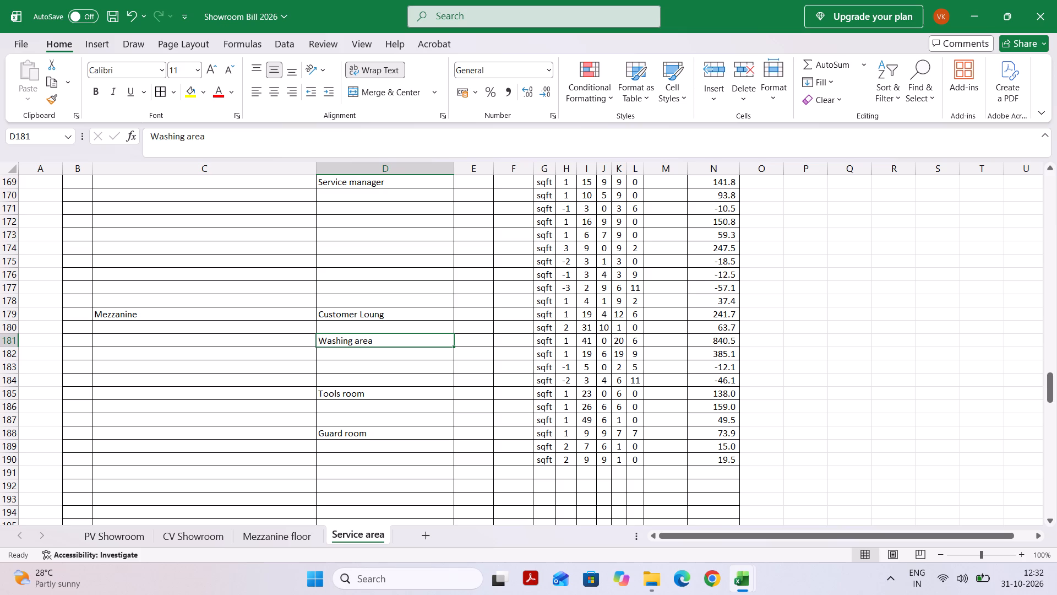
click(362, 407)
drag(376, 344, 372, 447)
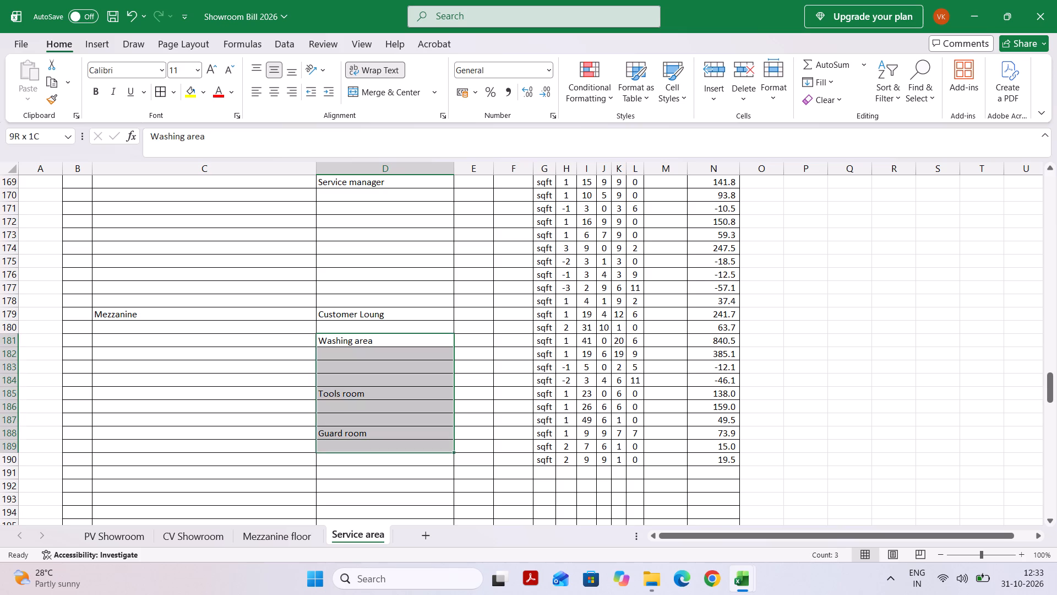
drag(372, 447, 373, 457)
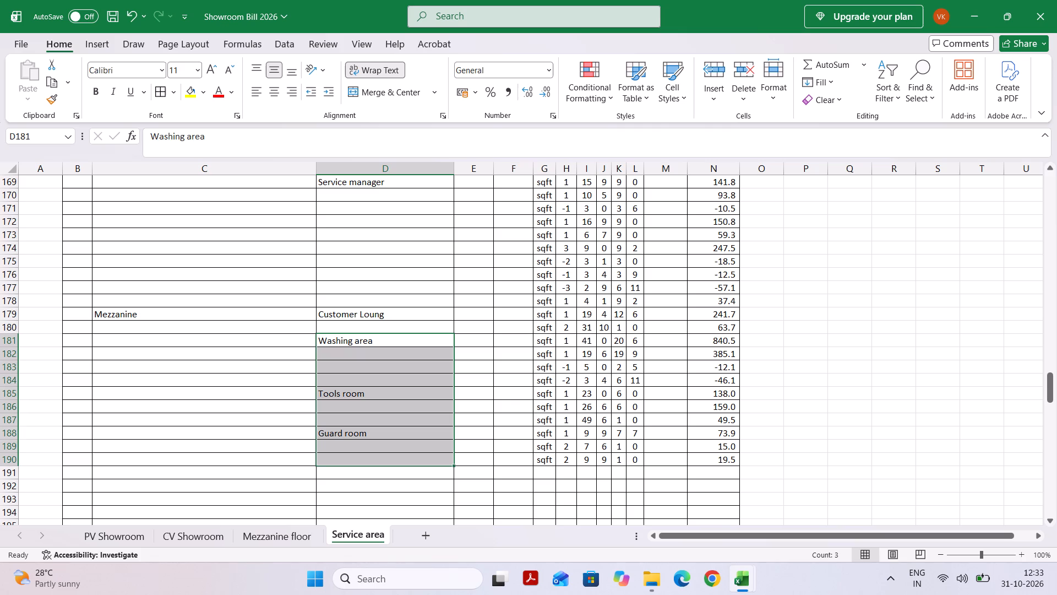
key(ctrl+c)
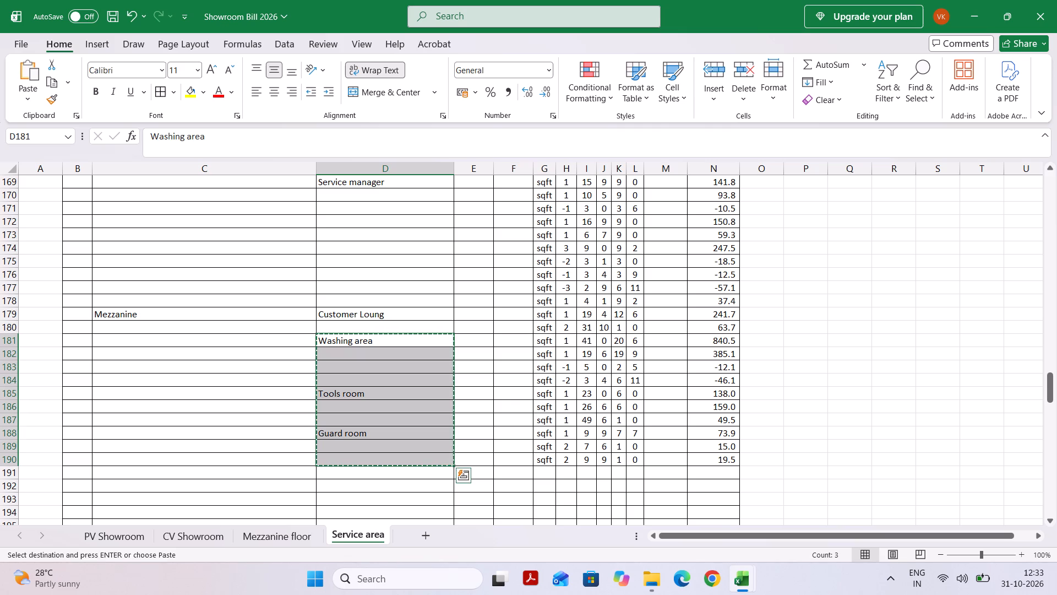
click(226, 336)
key(ctrl+v)
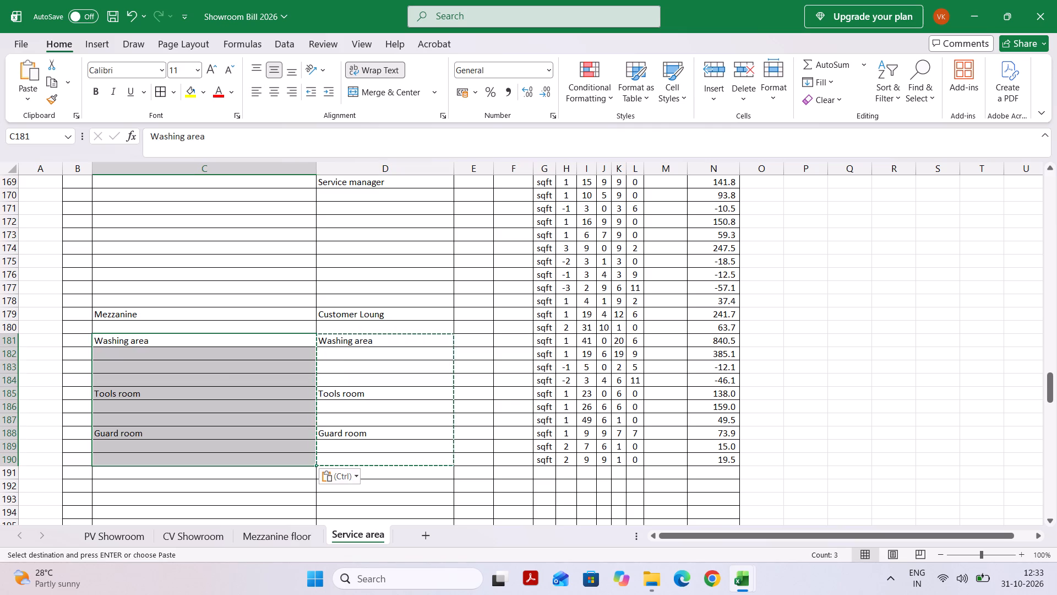
click(365, 358)
key(Escape)
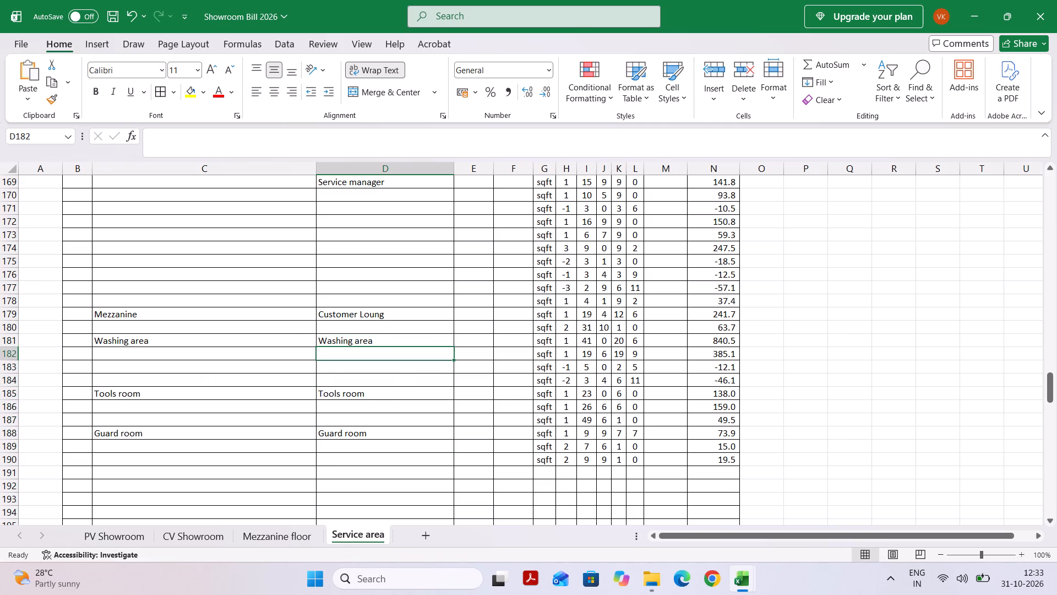
Clear the original Washing area, Tools room and Guard room labels from cells D181:D190.
drag(368, 340, 367, 461)
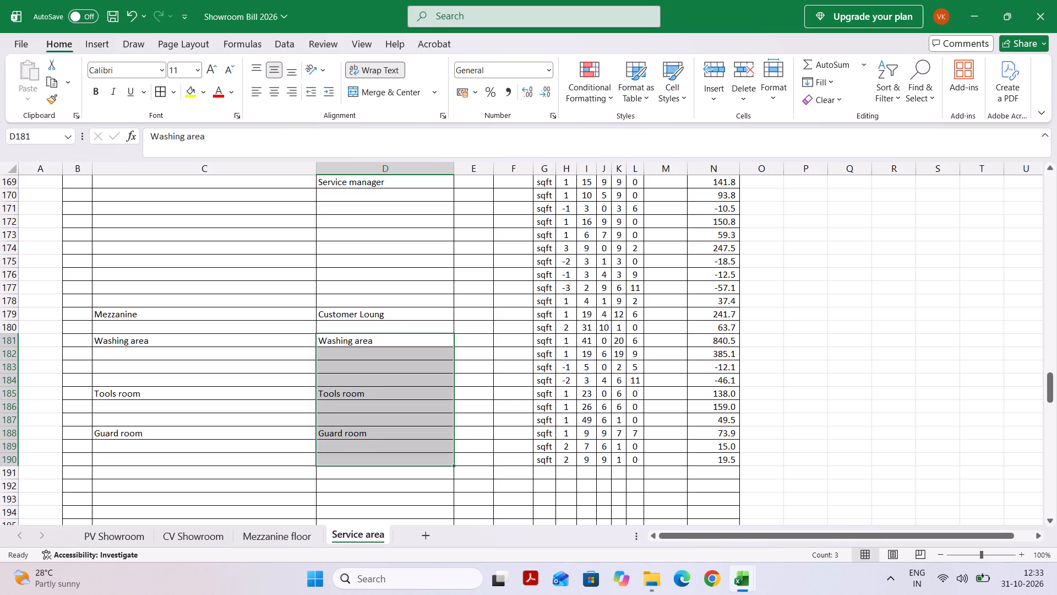
key(Delete)
key(Return)
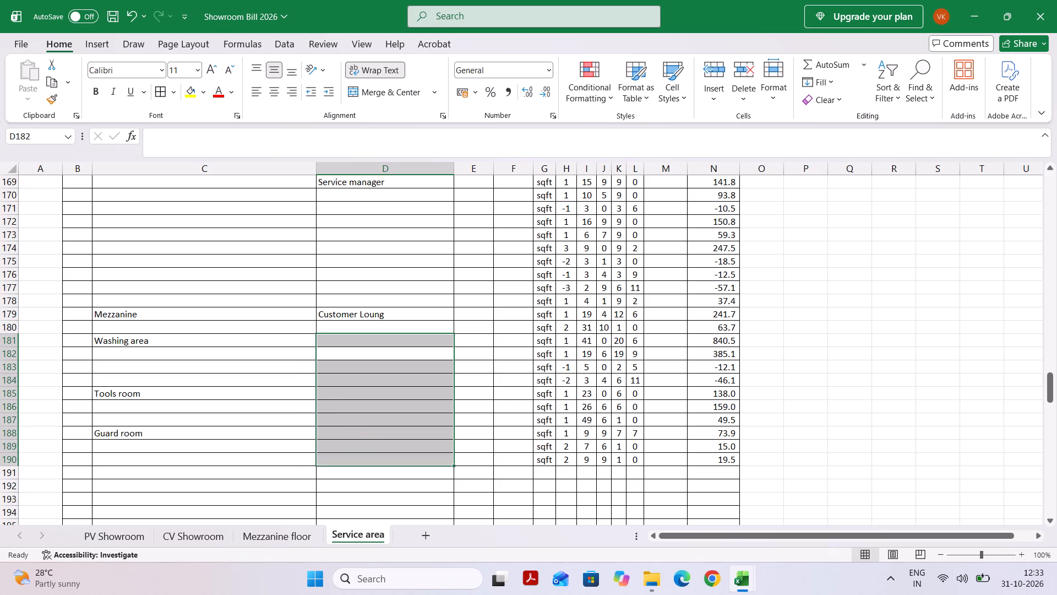
click(434, 488)
Insert a blank row above the Mezzanine Customer Loung entry at row 179.
scroll(366, 413, up, 1)
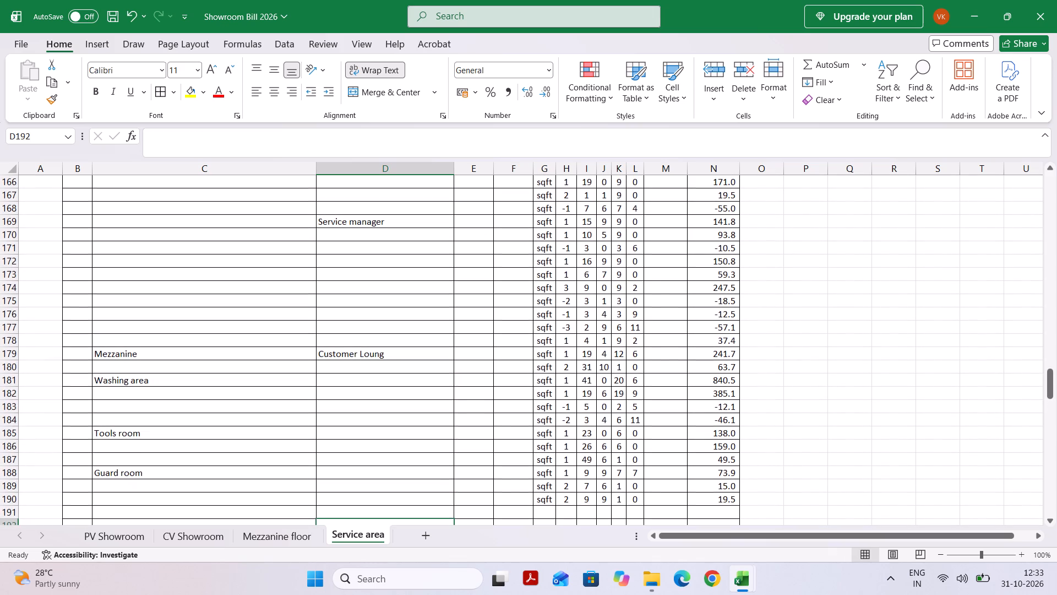
scroll(314, 442, down, 1)
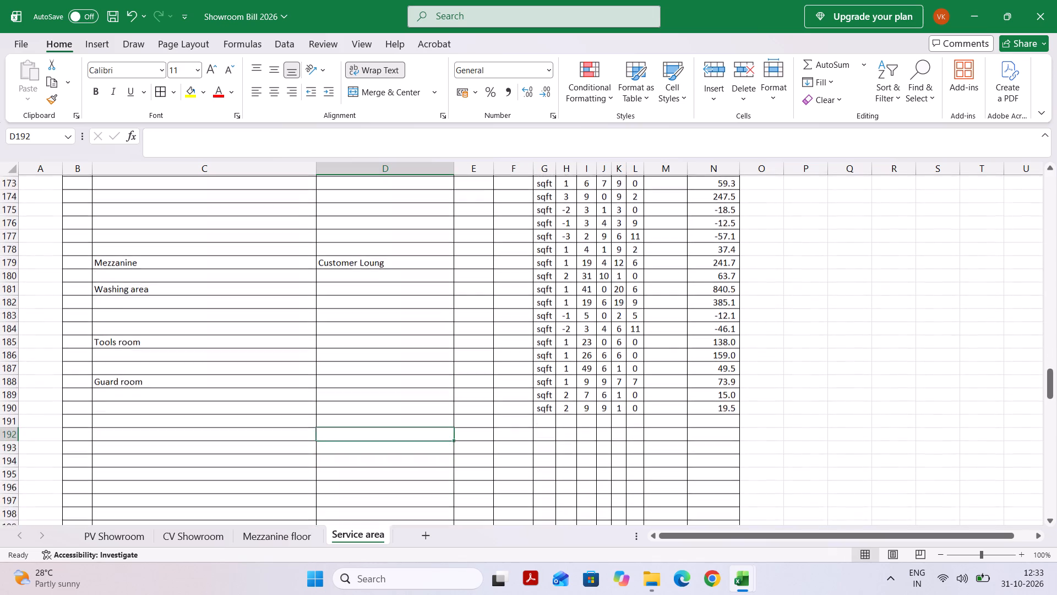
click(461, 391)
scroll(461, 391, up, 1)
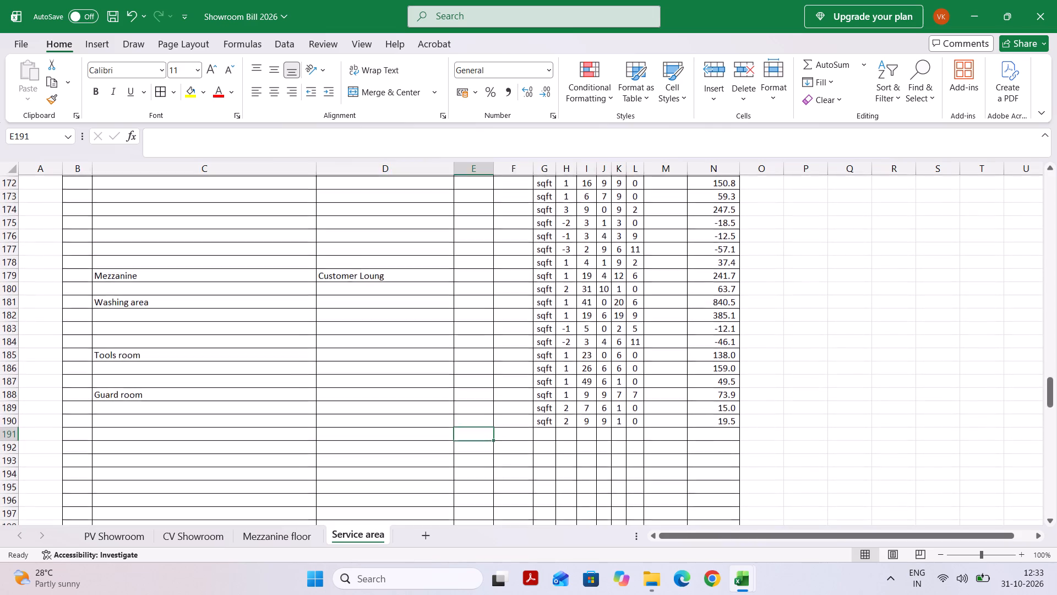
scroll(369, 417, up, 1)
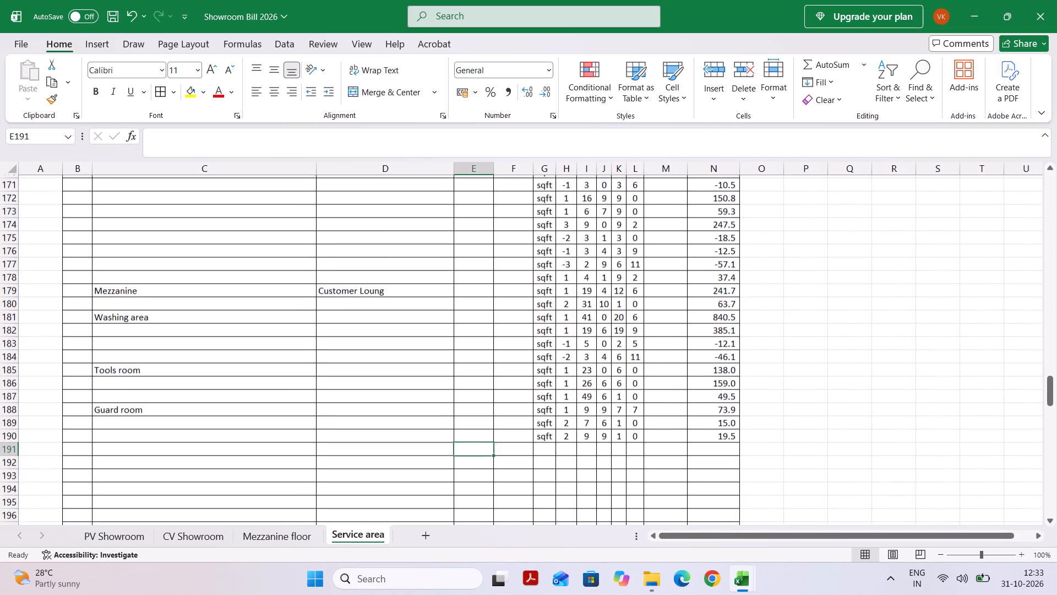
scroll(352, 358, up, 1)
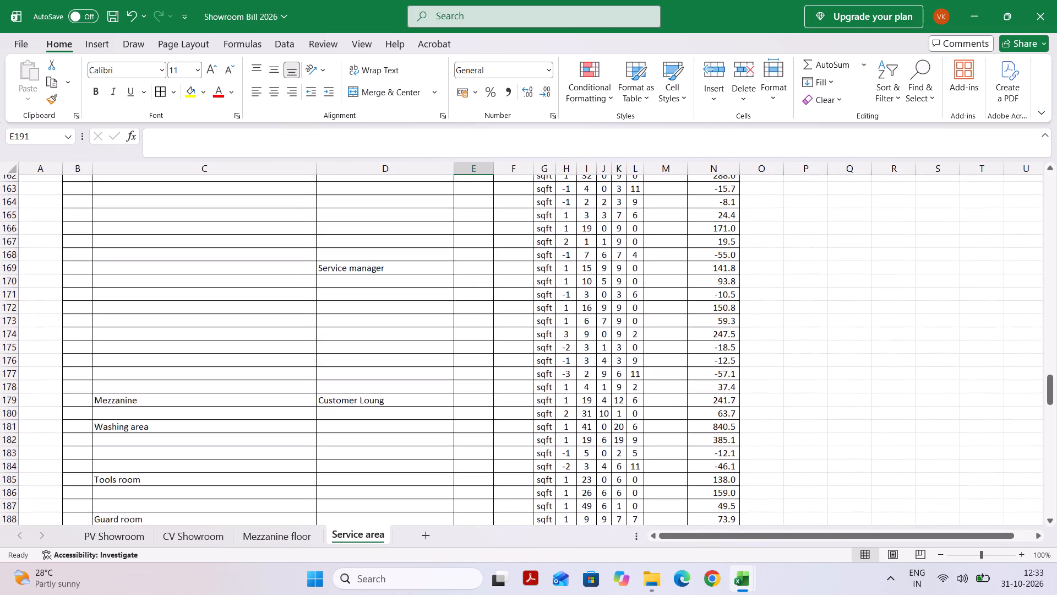
scroll(352, 343, up, 1)
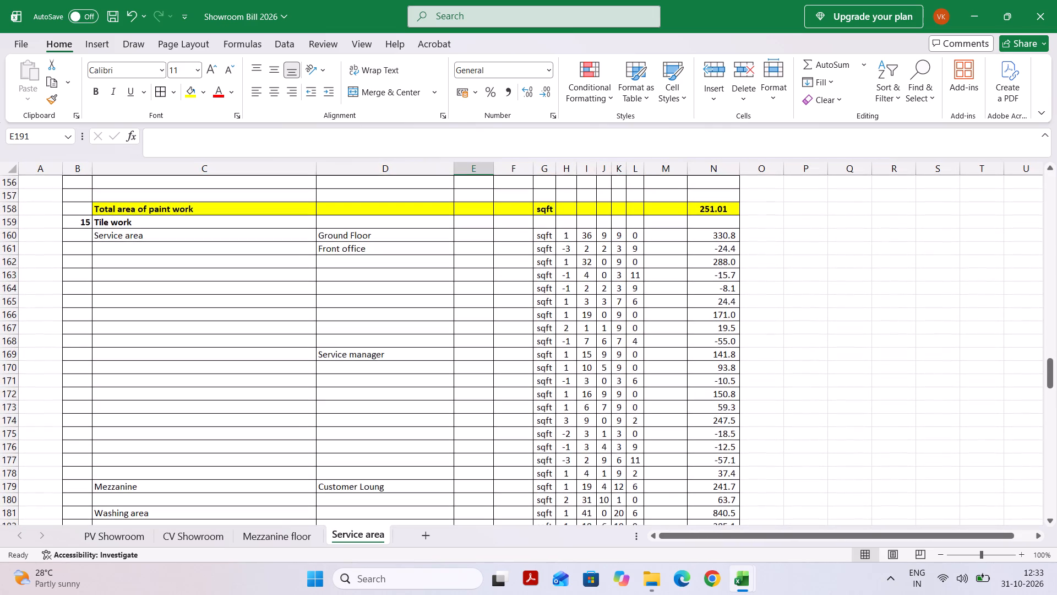
click(368, 491)
key(shift+space)
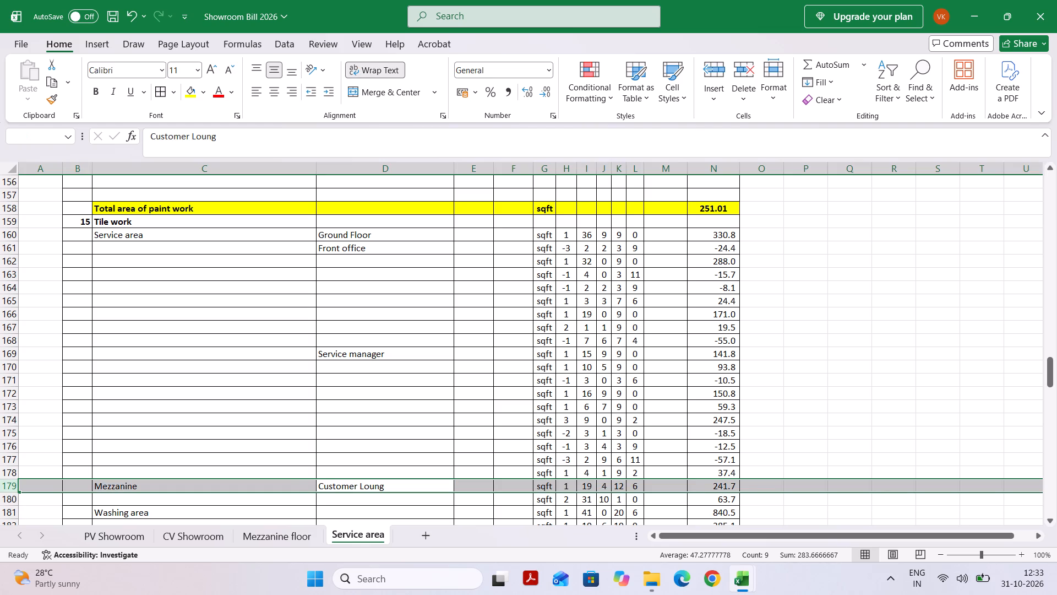
key(ctrl+plus)
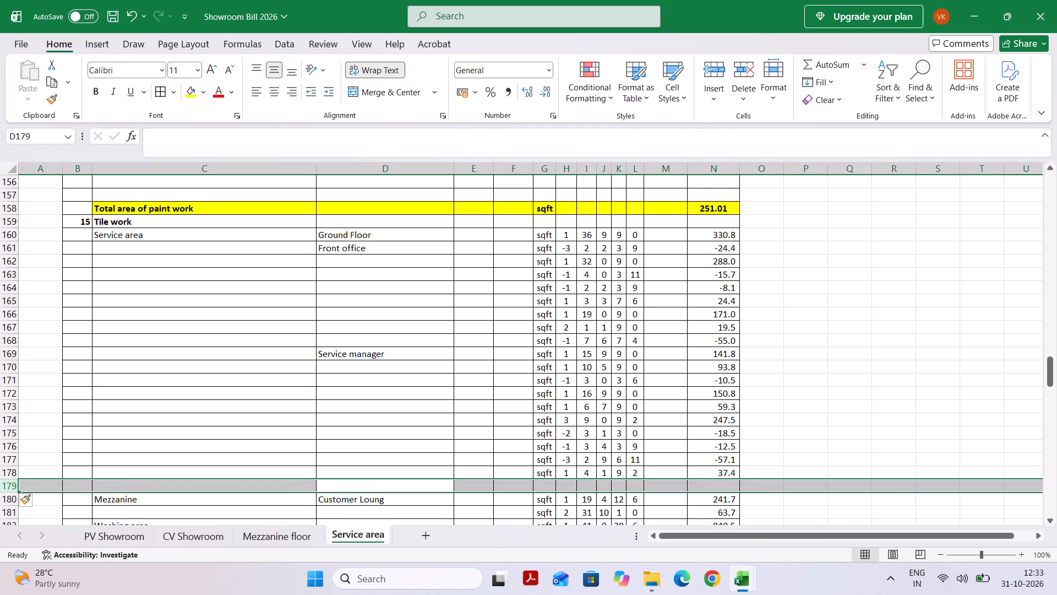
Fill row 179 with unit sqft in G and the values 1, 8, 0, 1 and 0 across columns H to L.
click(545, 479)
click(544, 485)
text(sq)
key(Tab)
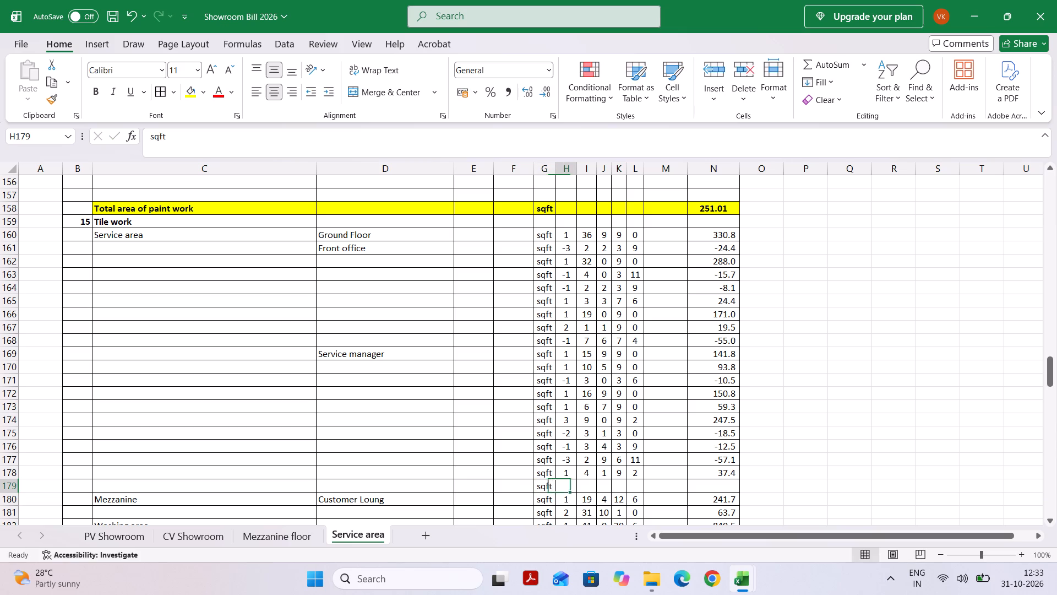
key(1)
key(Tab)
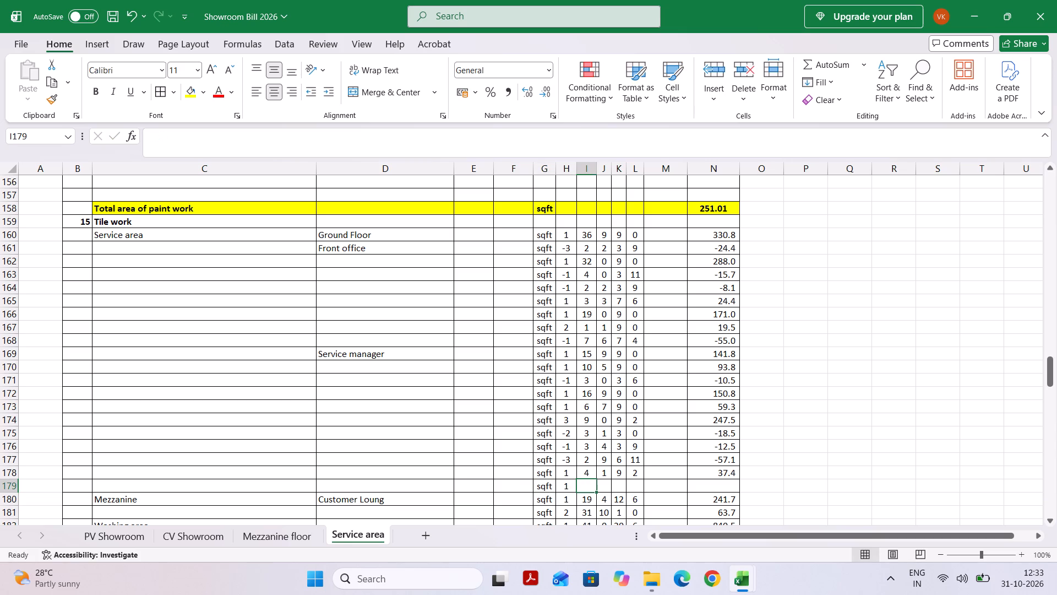
key(shift+Tab)
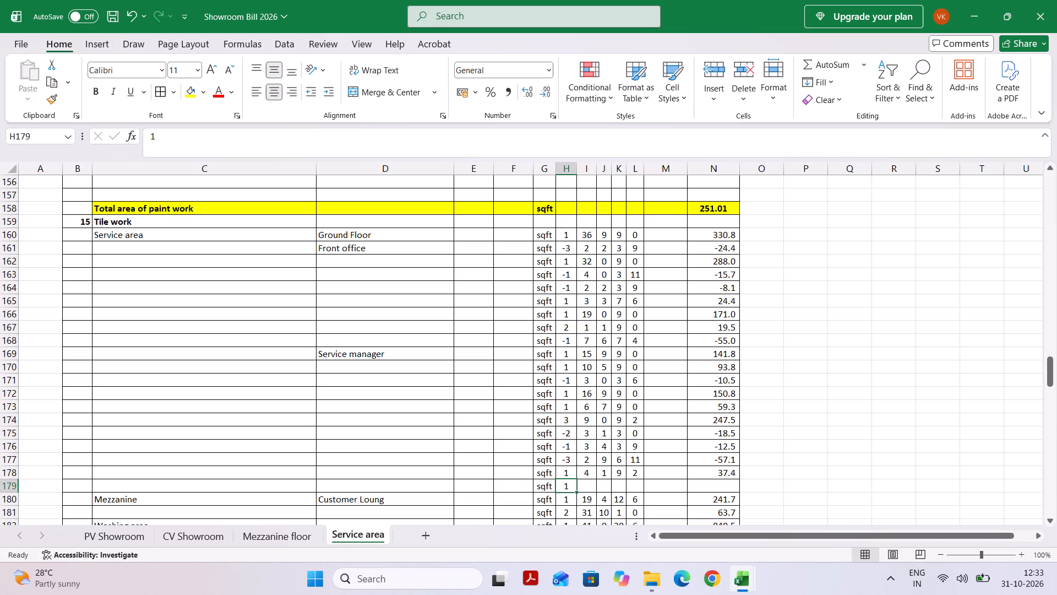
key(Tab)
key(Tab)
key(shift+Tab)
key(1)
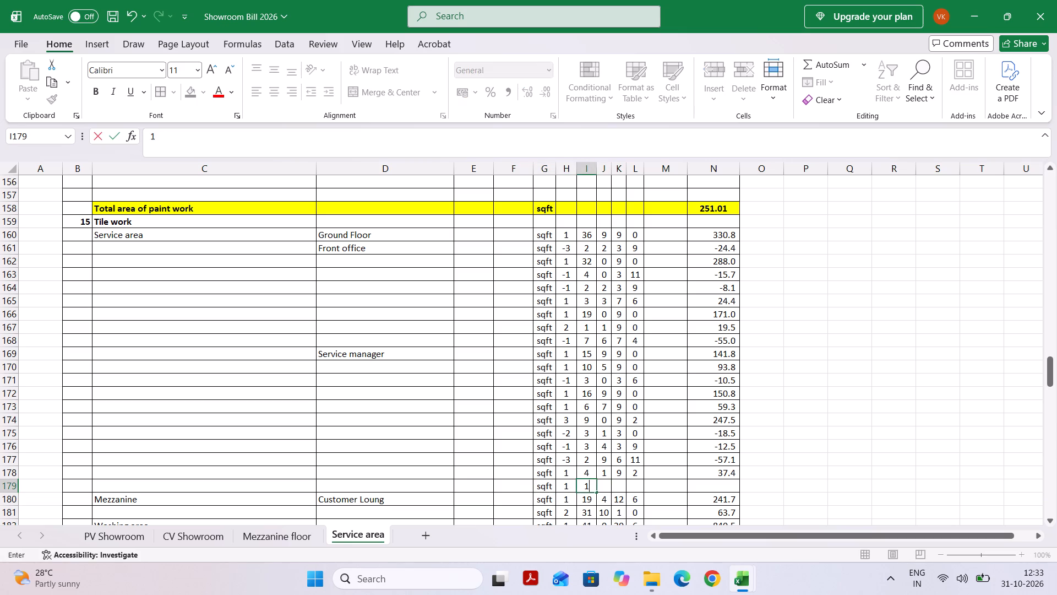
key(Tab)
key(0)
key(shift+Tab)
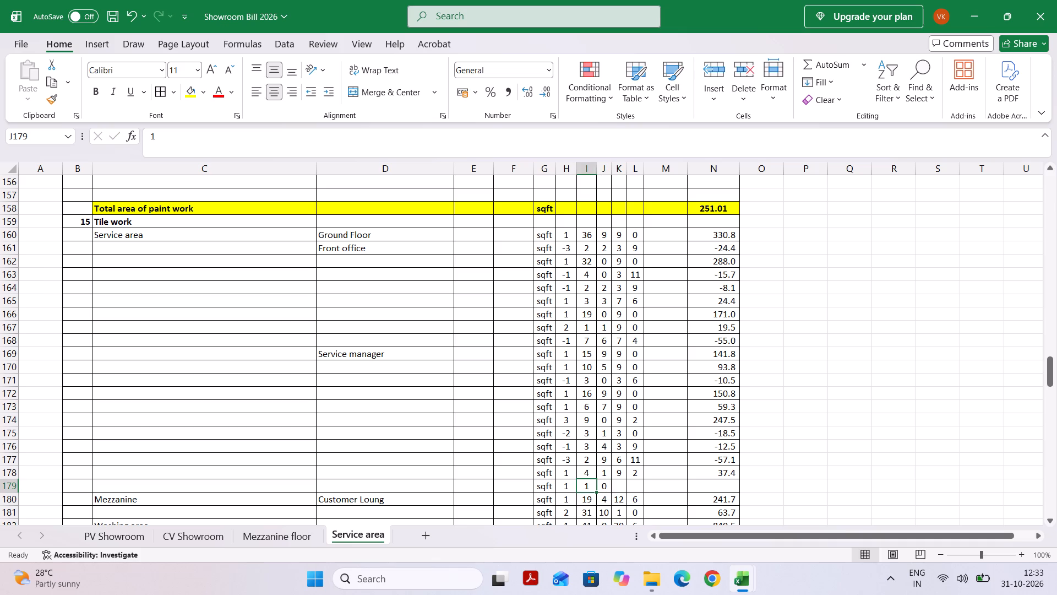
key(8)
key(Tab)
key(Tab)
key(1)
key(Tab)
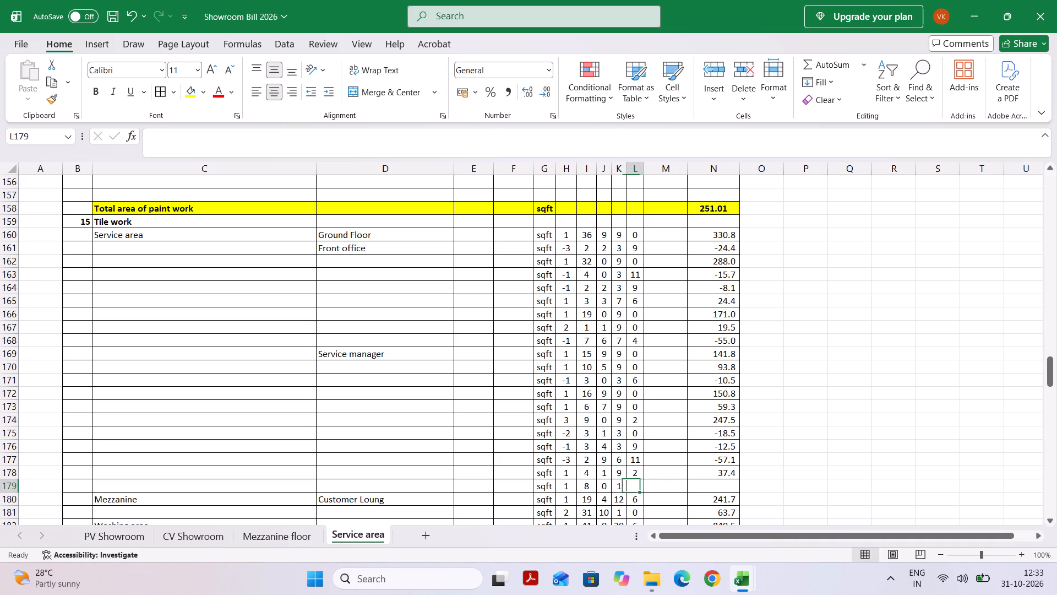
key(0)
key(Tab)
key(Return)
Format cells C192:N192, below the last Guard room entry, with yellow fill and bold text.
scroll(544, 485, down, 1)
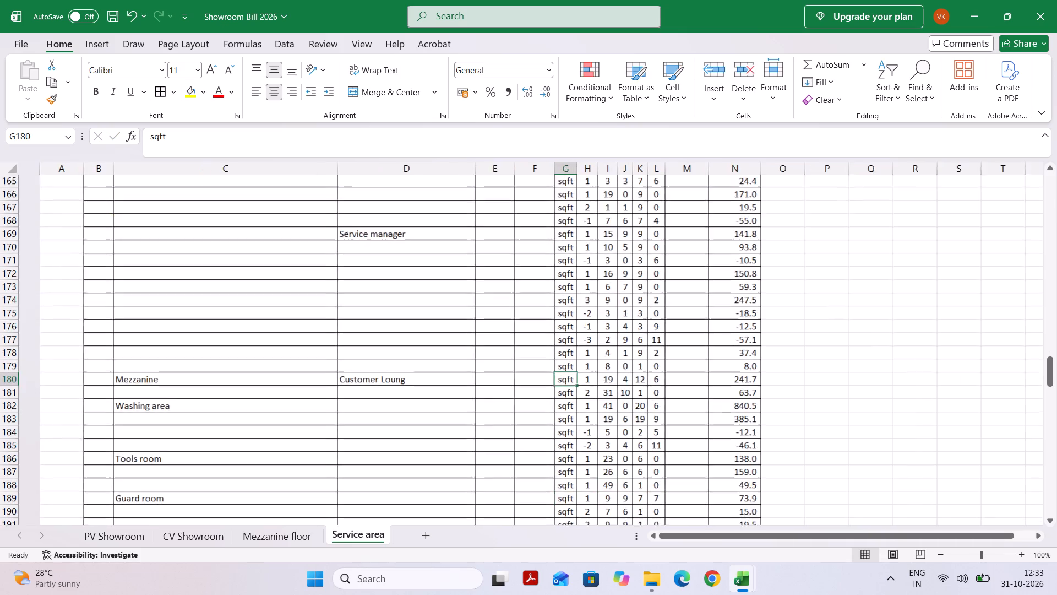
scroll(544, 479, down, 1)
drag(544, 474, 348, 424)
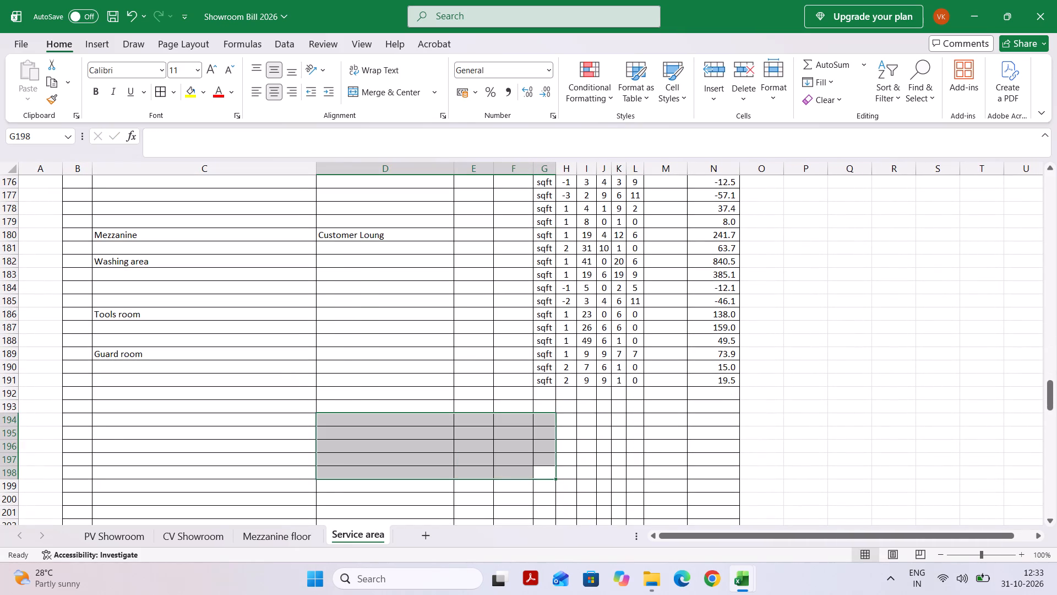
click(239, 437)
drag(116, 395, 762, 388)
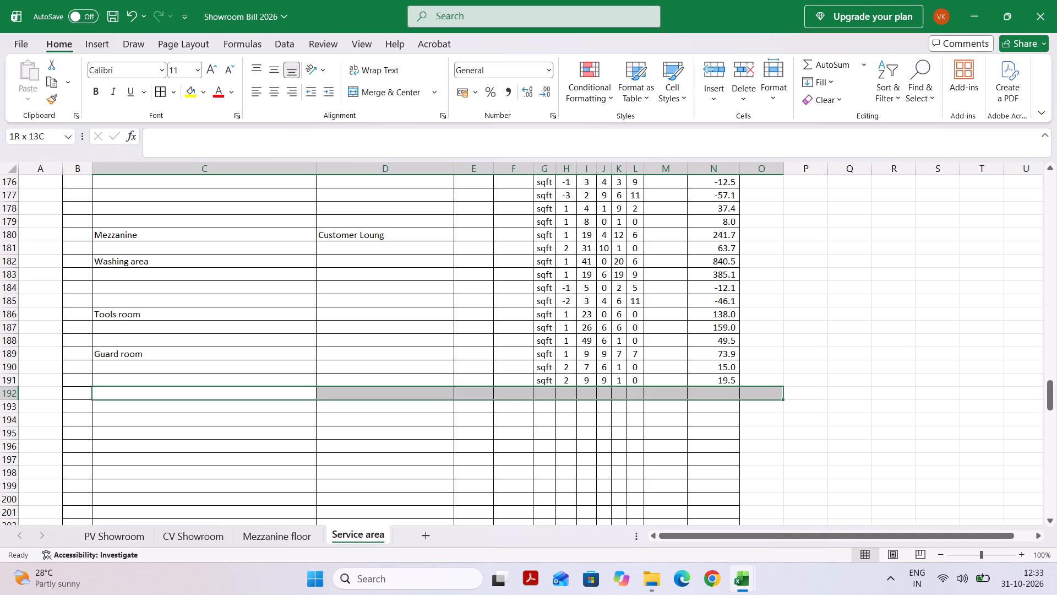
drag(762, 388, 718, 389)
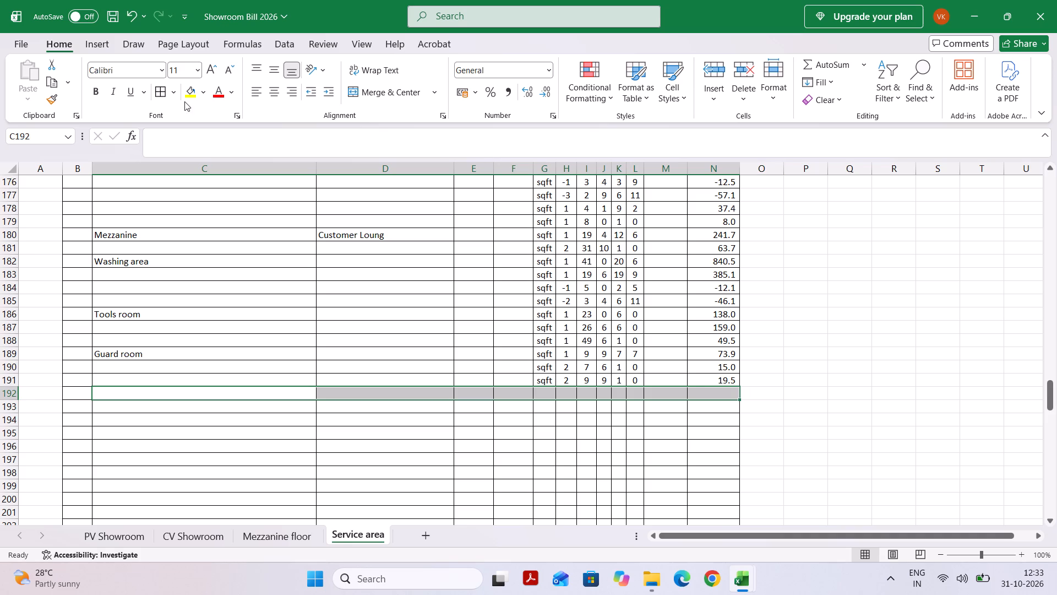
click(186, 99)
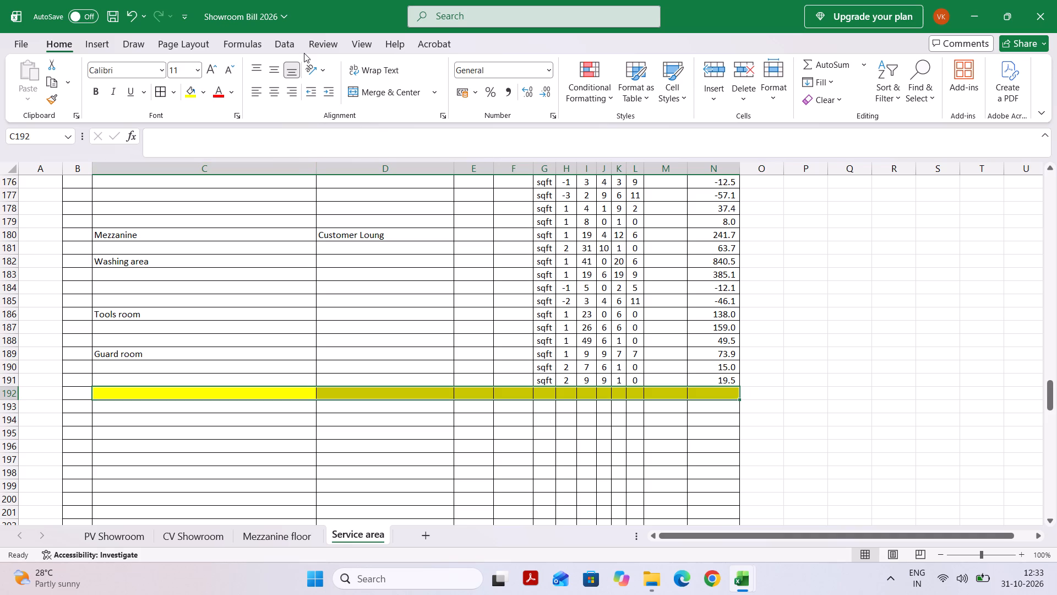
key(ctrl+b)
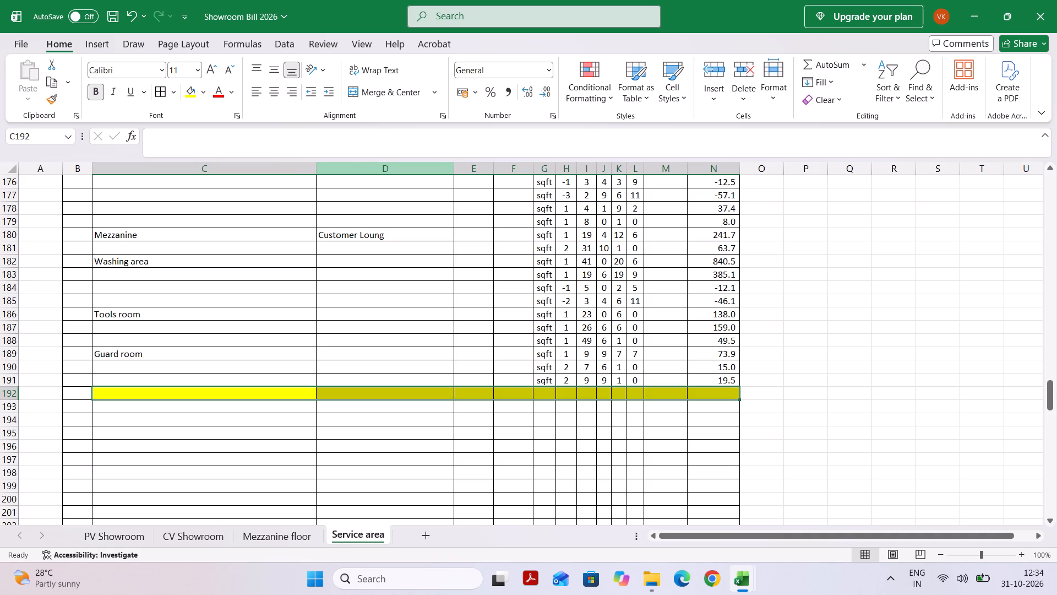
Enter the label "Total area of tile work" in C192 and the unit sqft in G192.
text(Total area of)
key(space)
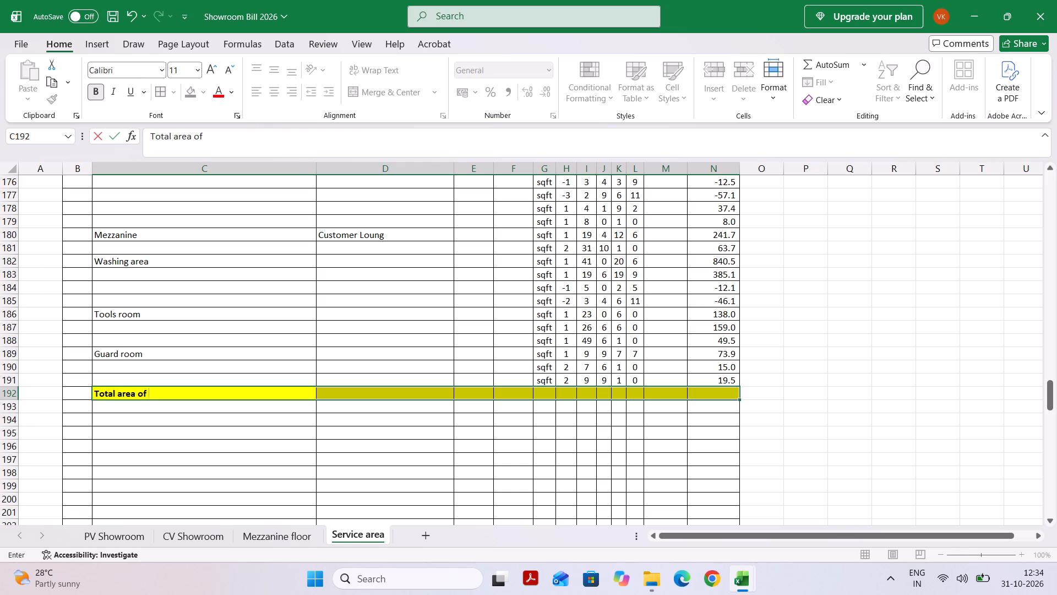
key(w)
key(BackSpace)
text(tile work)
key(Tab)
key(Tab)
key(Tab)
key(Tab)
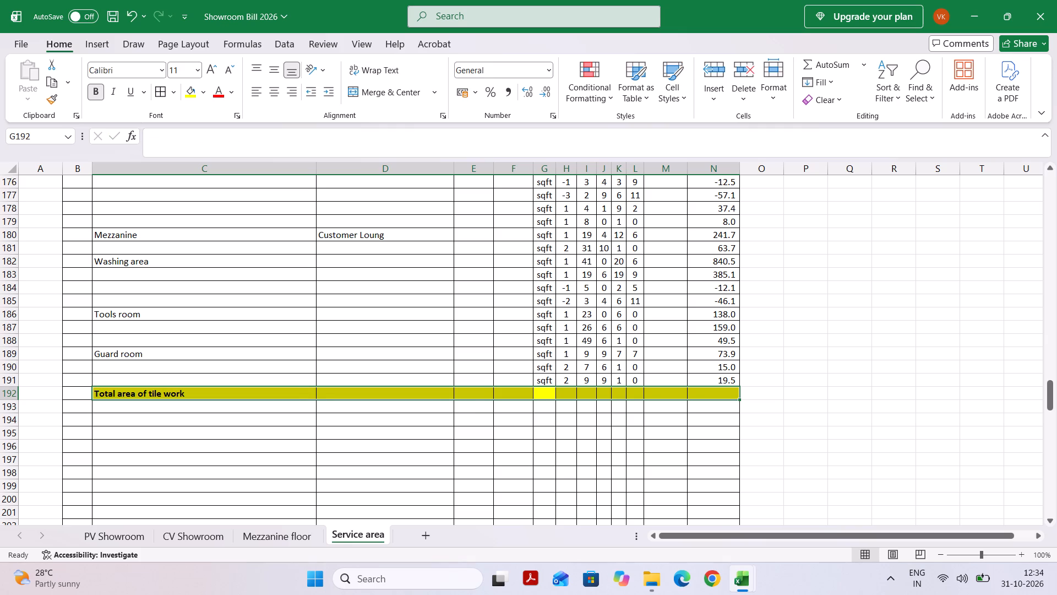
text(sq)
key(Tab)
Enter a SUM formula in N192 of the total row that adds the tile work quantities N160:N191.
key(Tab)
key(Tab)
key(Tab)
key(Tab)
key(Tab)
key(Tab)
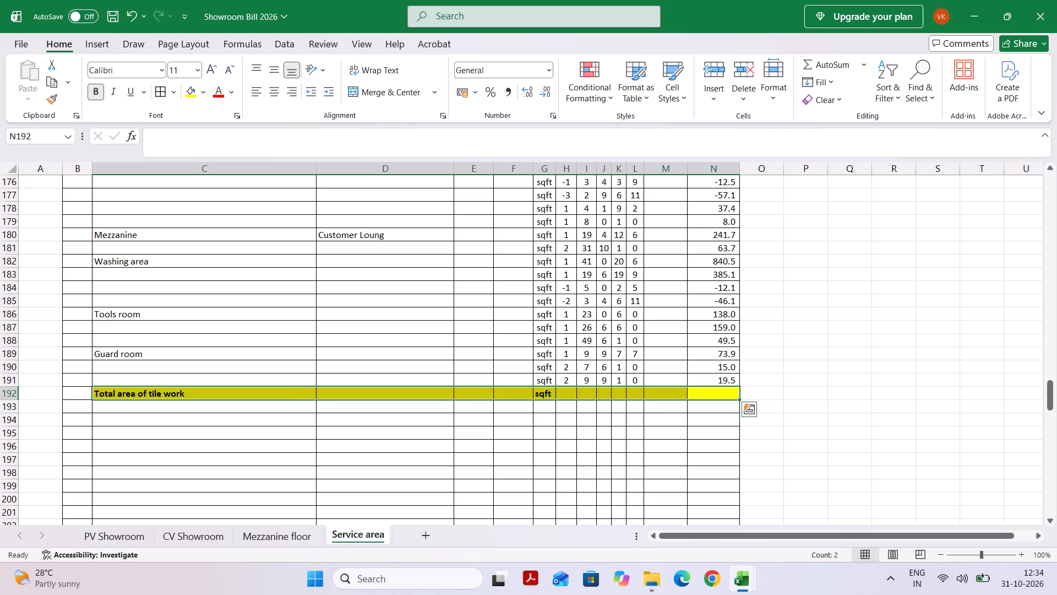
text(=sum)
key(shift+parenleft)
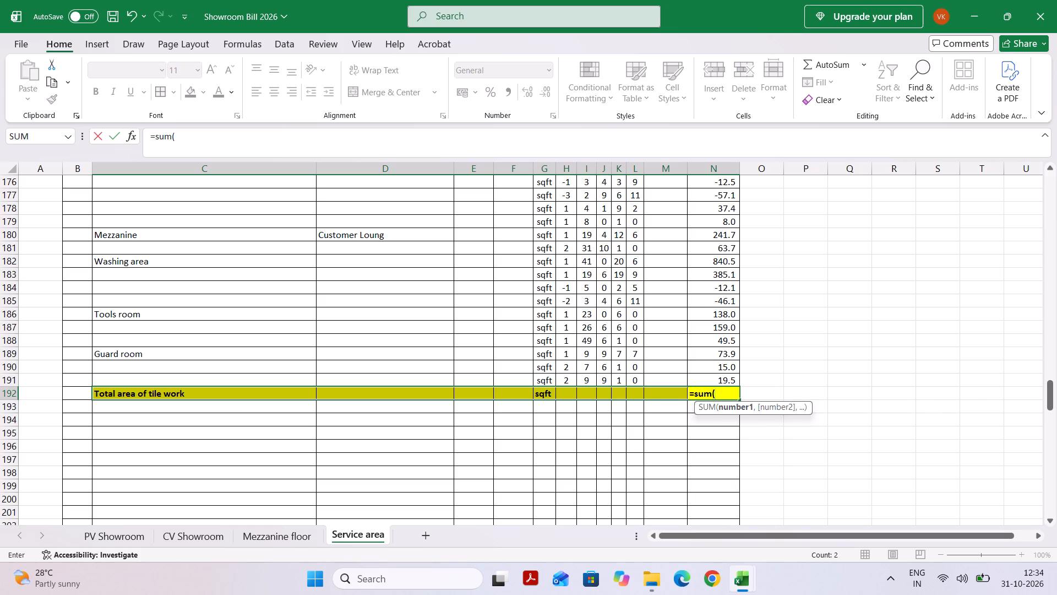
key(Up)
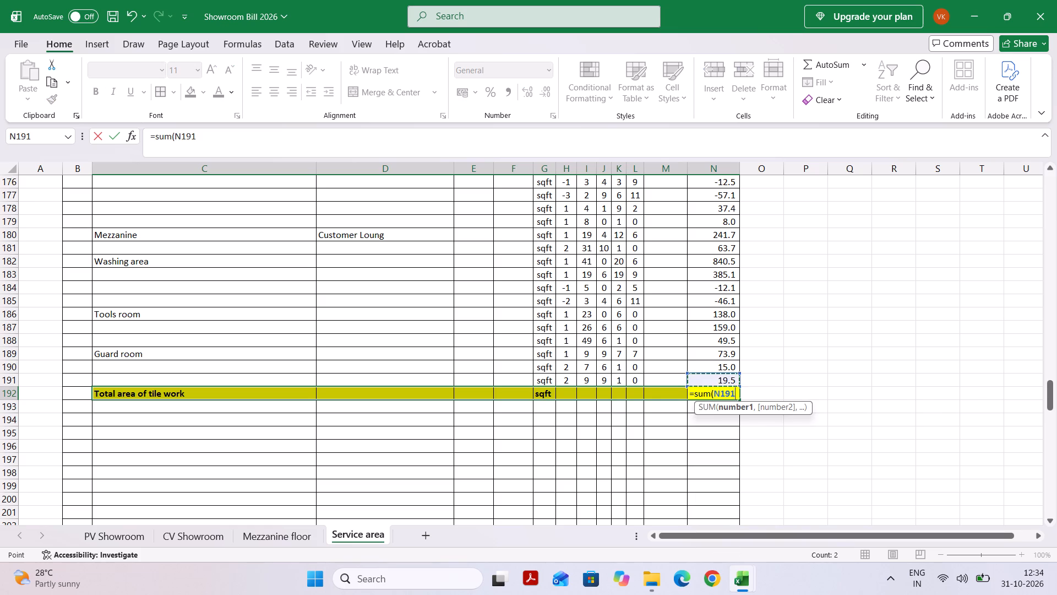
key(shift+Up)
key(shift+Up)
key(shift+Up)
key(shift+Up)
key(shift+Up)
key(shift+Up)
key(shift+Up)
key(shift+Up)
key(shift+Up)
key(shift+Up)
key(shift+Up)
key(shift+Up)
key(shift+Up)
key(shift+Up)
key(shift+Up)
key(shift+Up)
key(shift+Up)
key(shift+Up)
key(shift+Up)
key(shift+Up)
key(shift+Up)
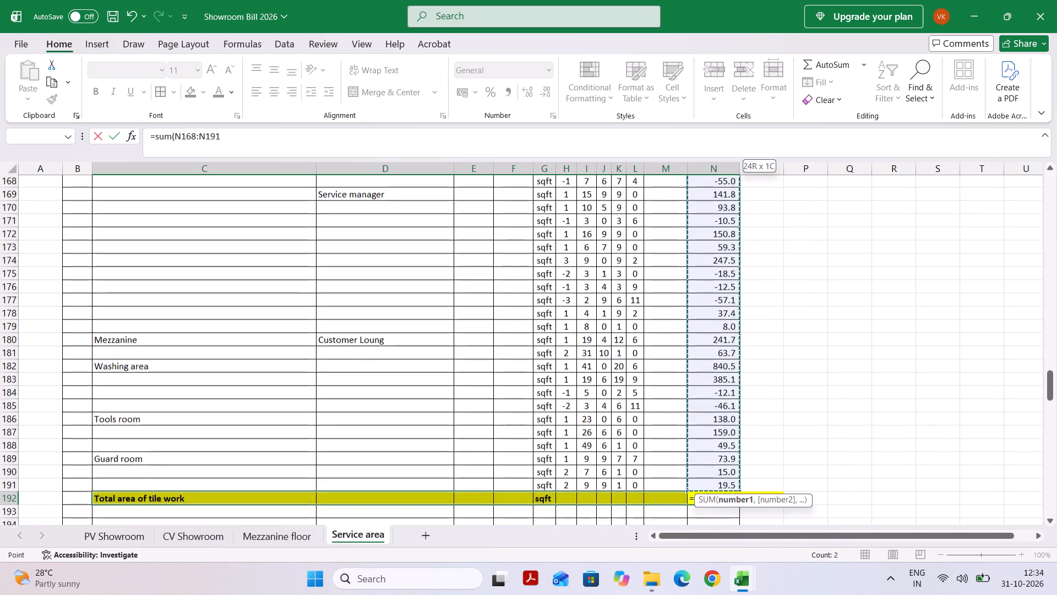
key(shift+Up)
key(shift+Up)
key(shift+Up)
key(shift+Up)
key(shift+Up)
key(shift+Up)
key(shift+Up)
key(shift+Up)
key(shift+Up)
key(shift+Up)
key(shift+Up)
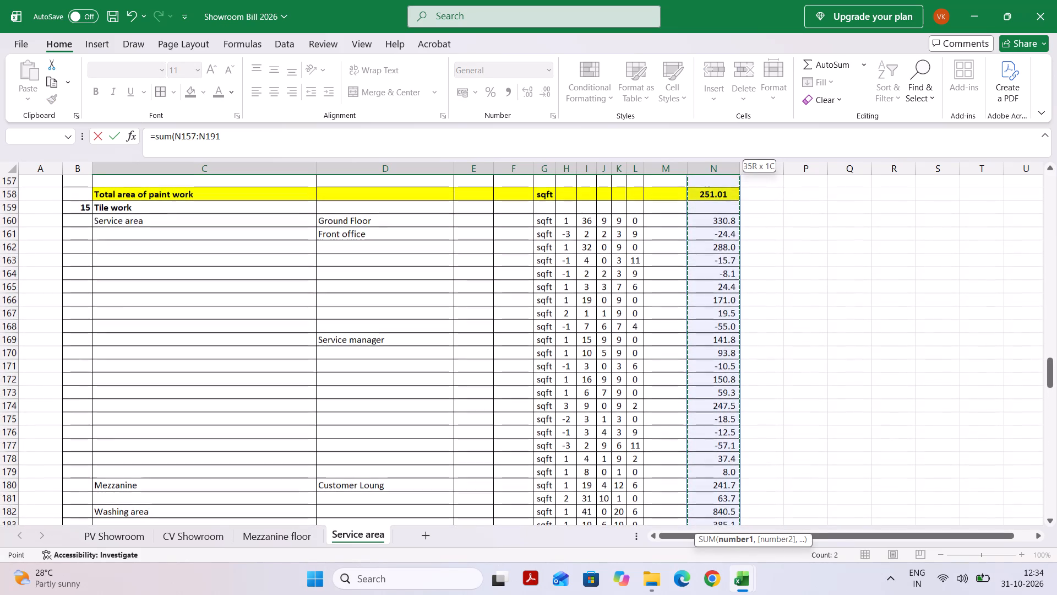
key(shift+Down)
key(shift+Down)
key(shift+Down)
key(Return)
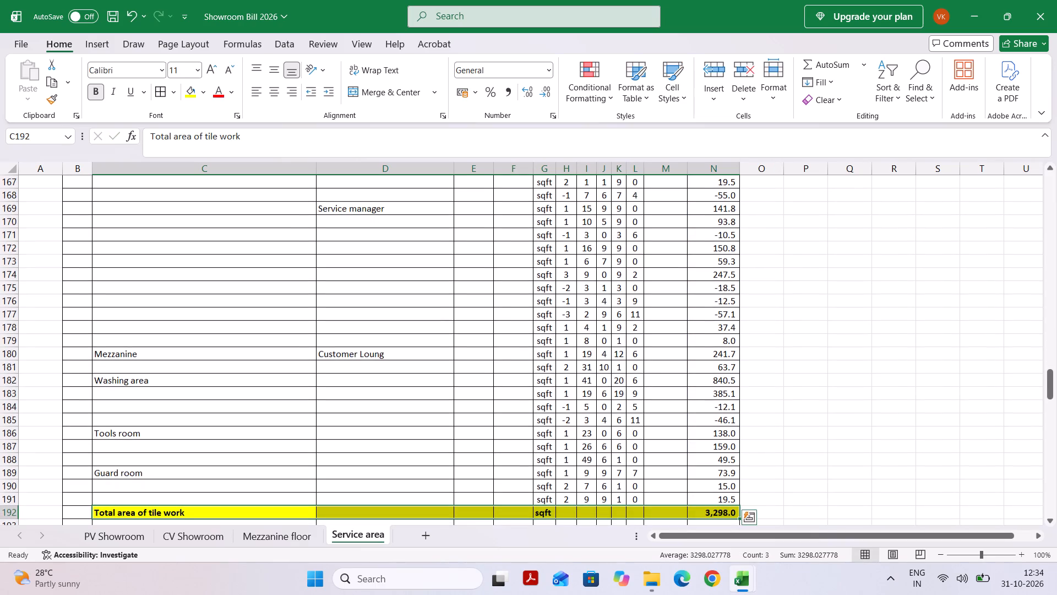
Review the Service area sheet's tile work total row and the earlier sections, from Electrical area to Paint.
click(635, 437)
scroll(635, 437, down, 1)
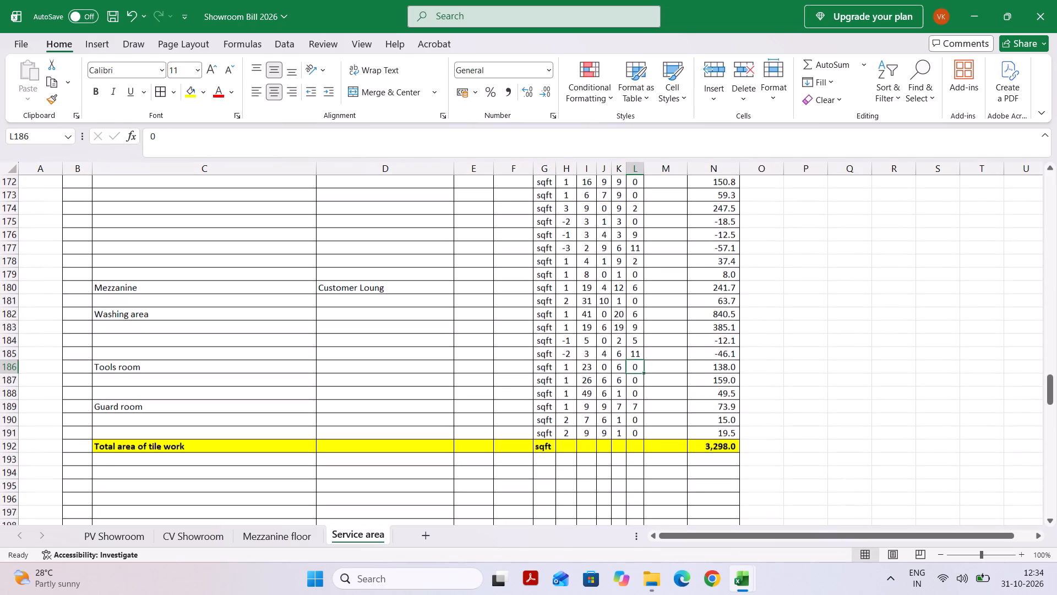
click(549, 458)
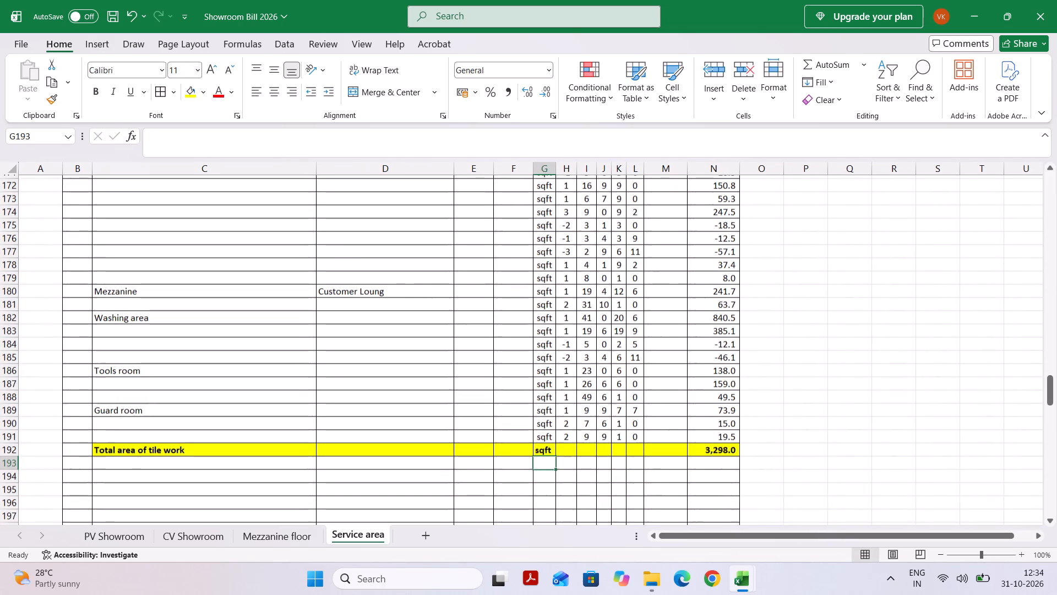
click(461, 463)
scroll(461, 463, up, 3)
scroll(461, 463, down, 2)
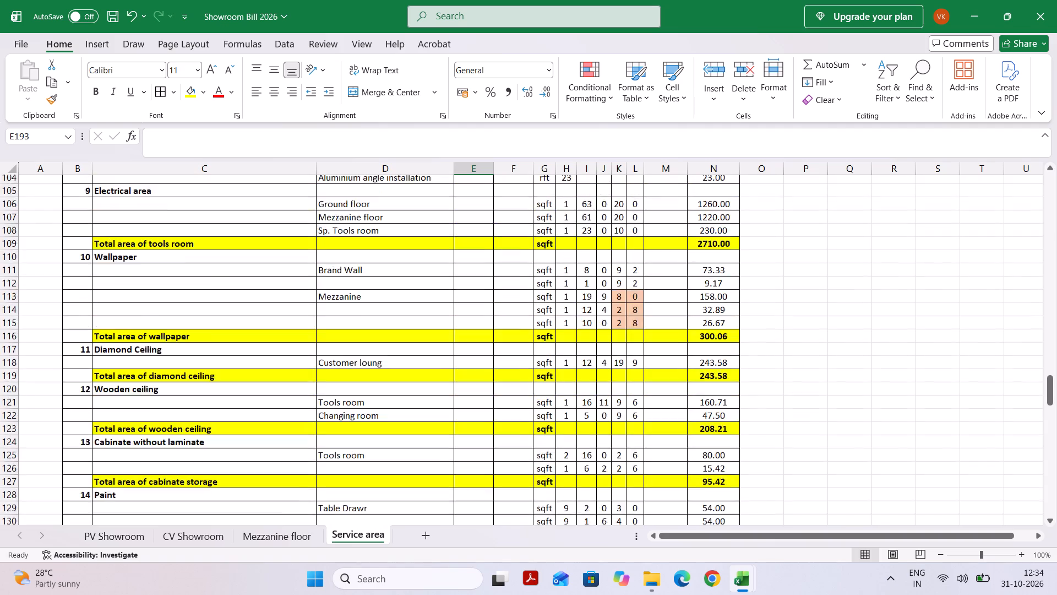
scroll(461, 463, up, 1)
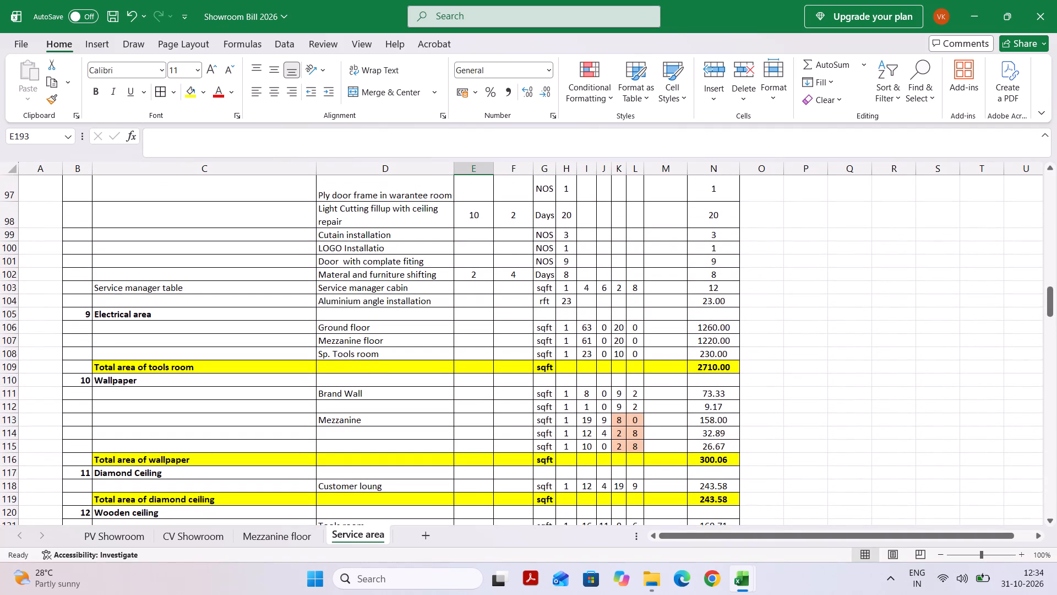
scroll(371, 535, down, 3)
scroll(371, 535, up, 2)
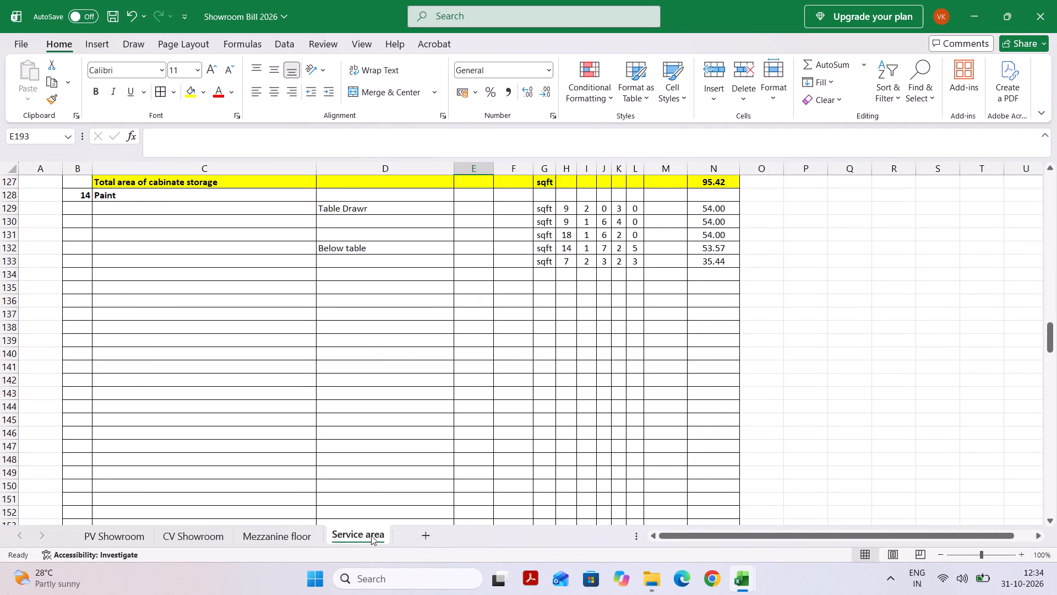
Examine the Mezzanine floor sheet's sections, from Gypsum Ceilling through Carpentry work and MDF Beat to the Paint total.
click(318, 525)
scroll(317, 437, down, 1)
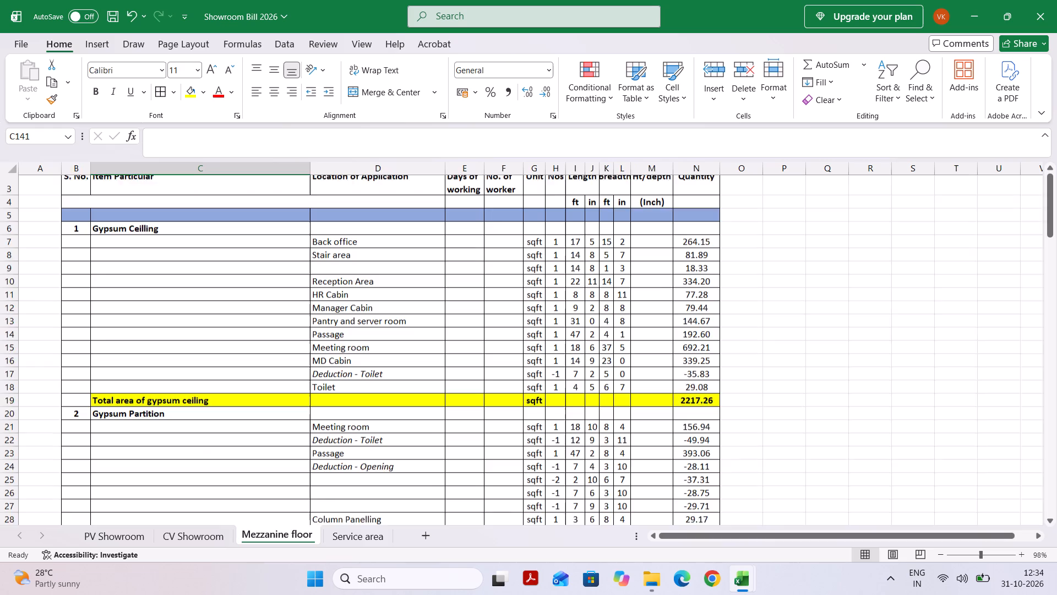
scroll(317, 437, down, 3)
scroll(317, 437, up, 2)
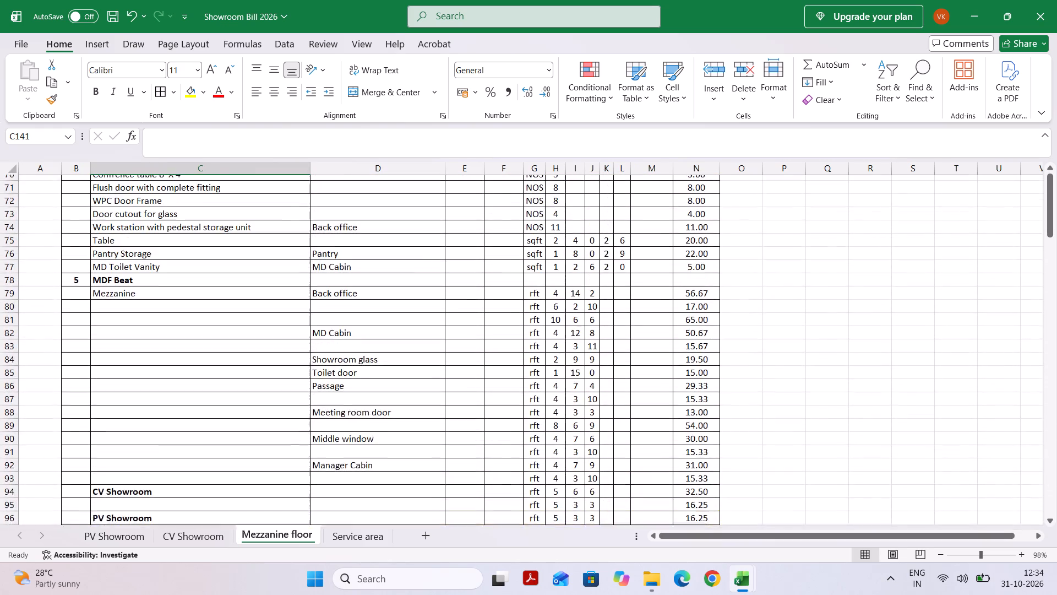
scroll(317, 437, up, 1)
click(367, 381)
click(360, 323)
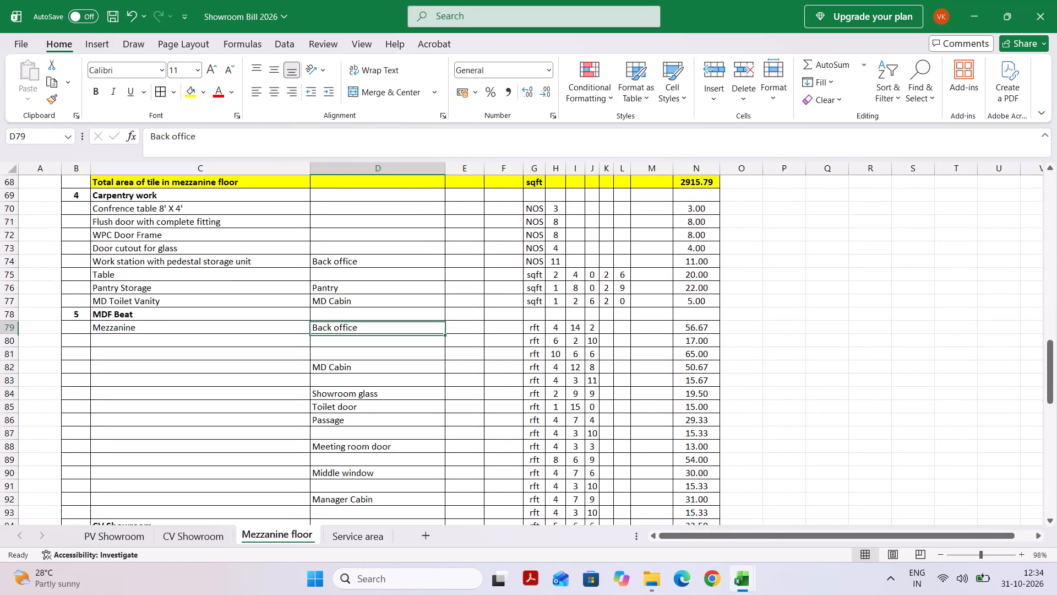
click(313, 313)
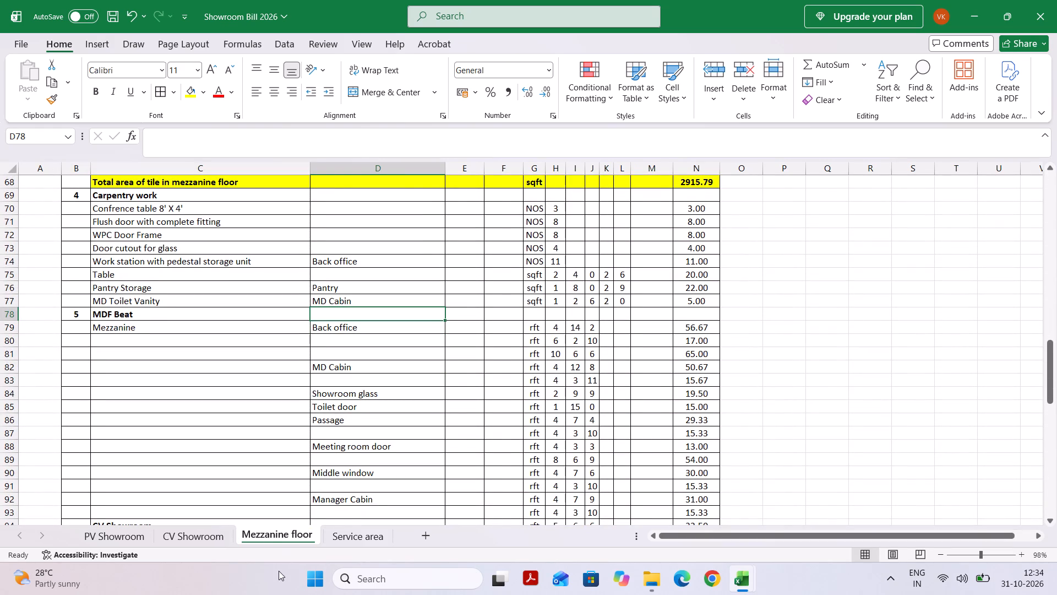
scroll(257, 527, down, 1)
scroll(275, 423, down, 1)
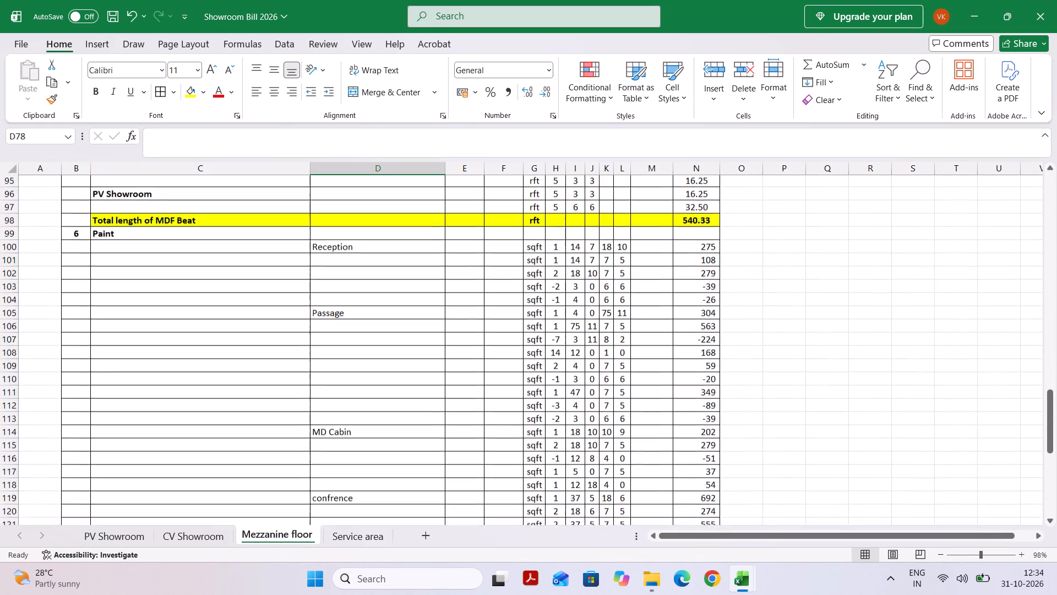
scroll(275, 423, down, 1)
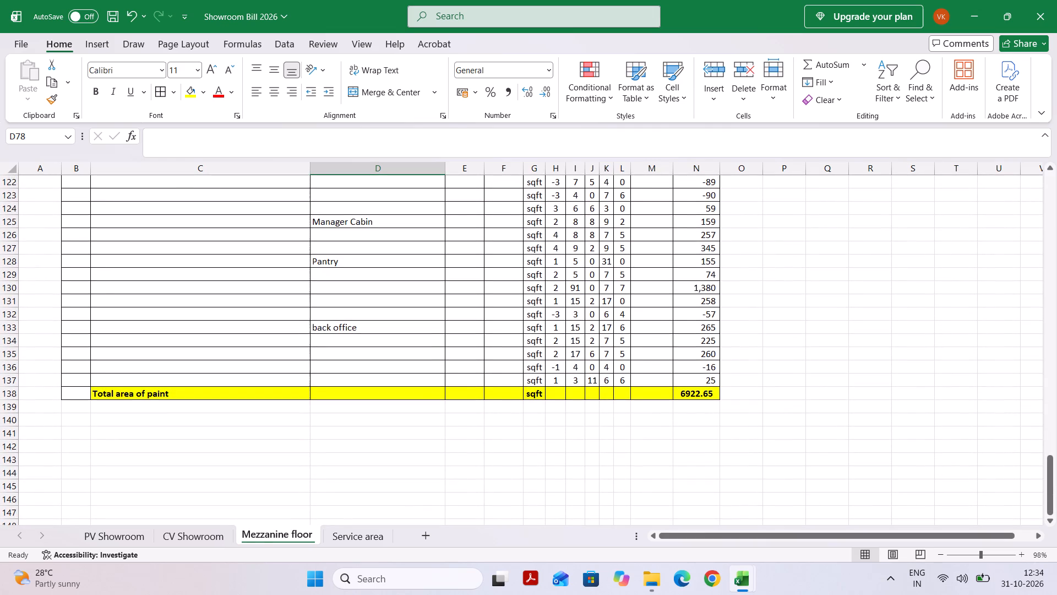
Switch through the CV Showroom sheet to PV Showroom and review its sections back up to the sheet heading.
click(154, 532)
click(137, 534)
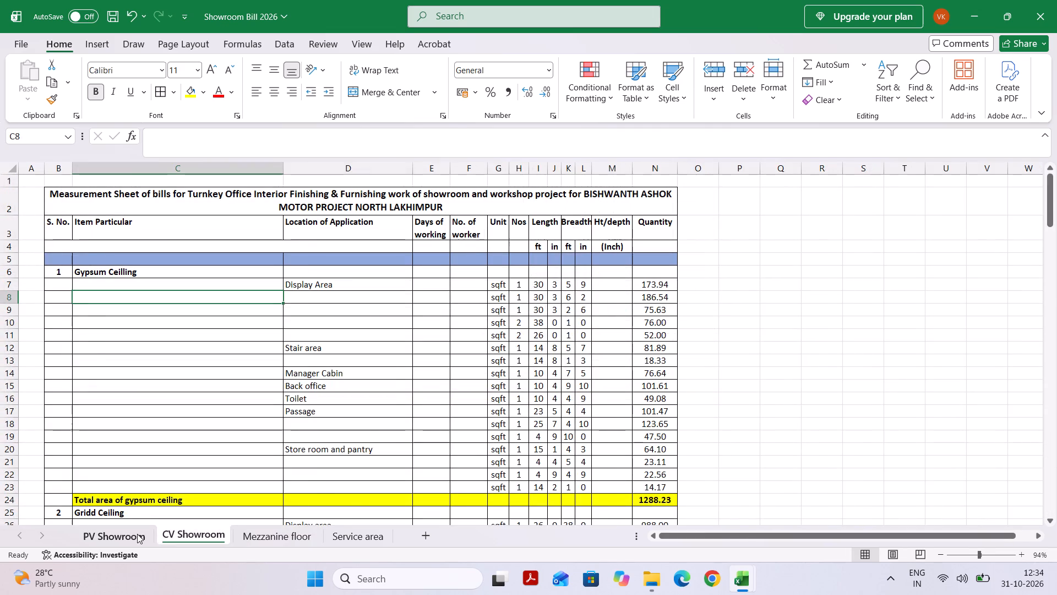
scroll(258, 374, up, 3)
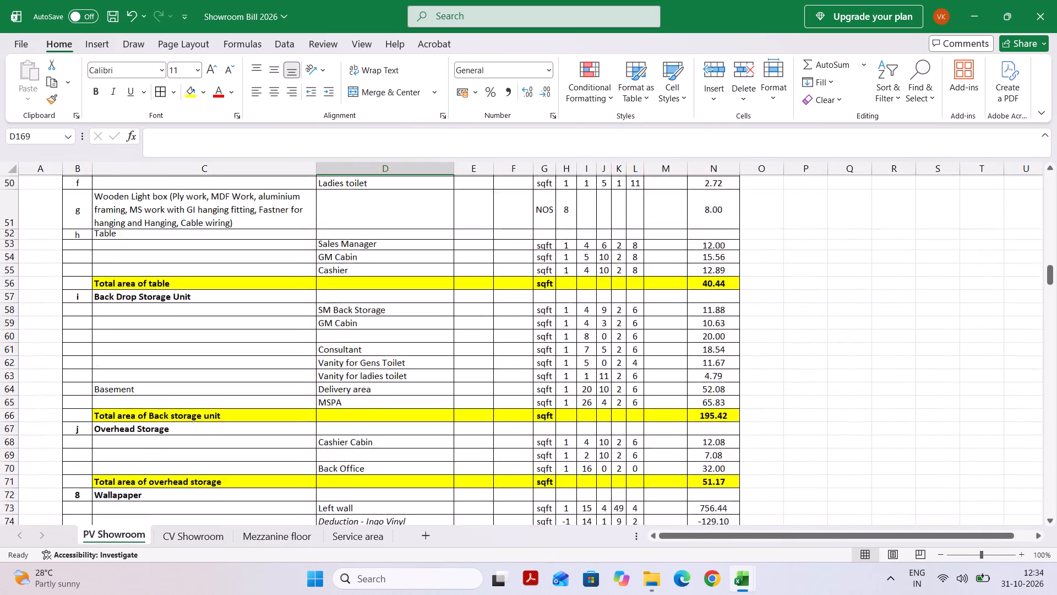
scroll(258, 374, up, 3)
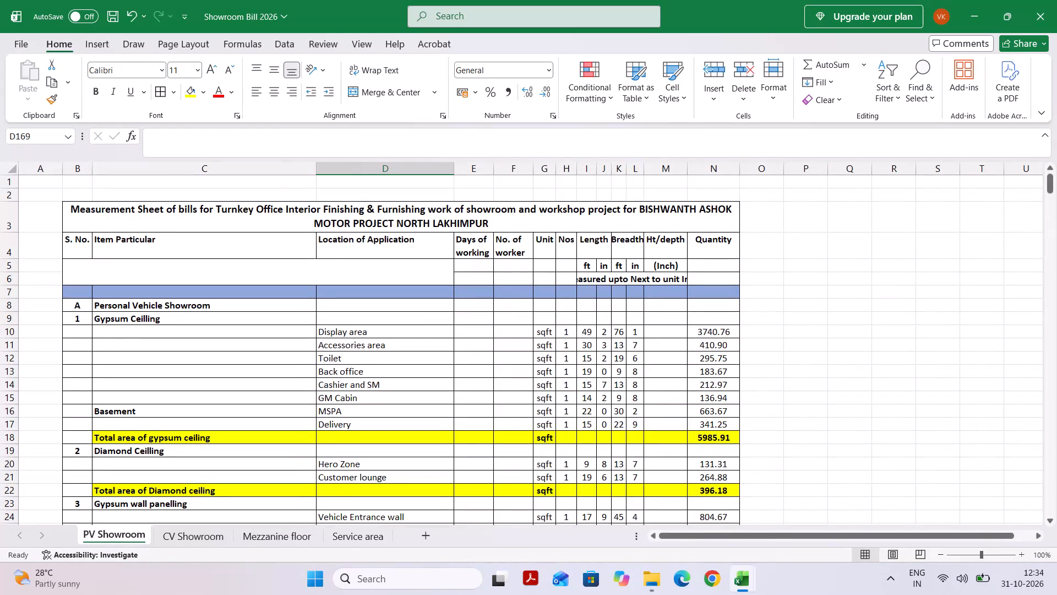